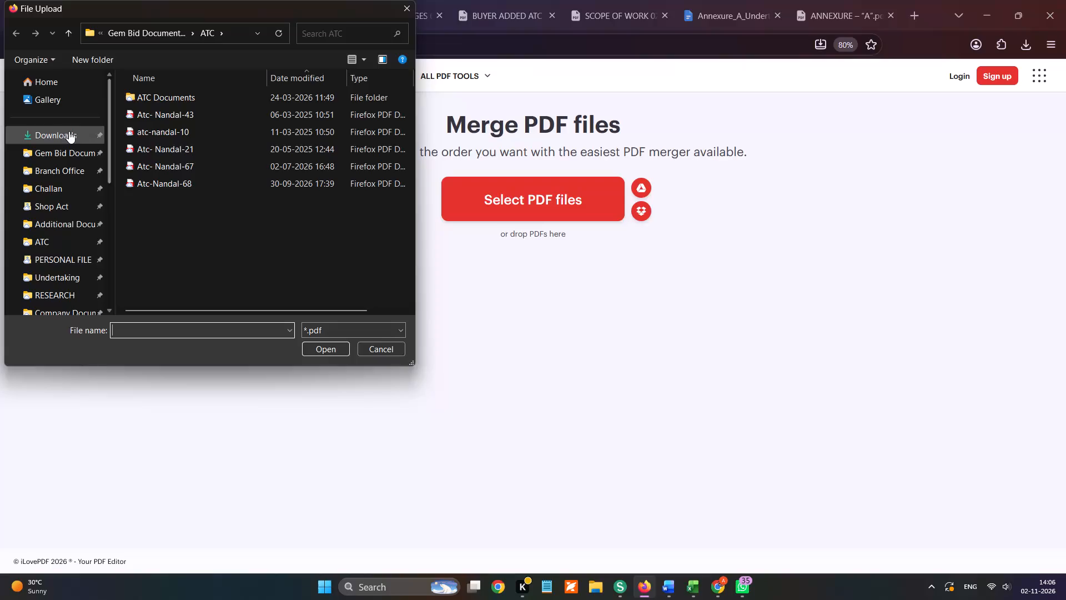
Load edited_ANNEXURE – “A”, edited_BUYER ADDED ATC 03-54, edited_MINIMUM WAGES 01-24 and edited_SCOPE OF WORK 02-36 from Downloads for merging.
left_click(69, 129)
left_click(173, 142, "ctrl")
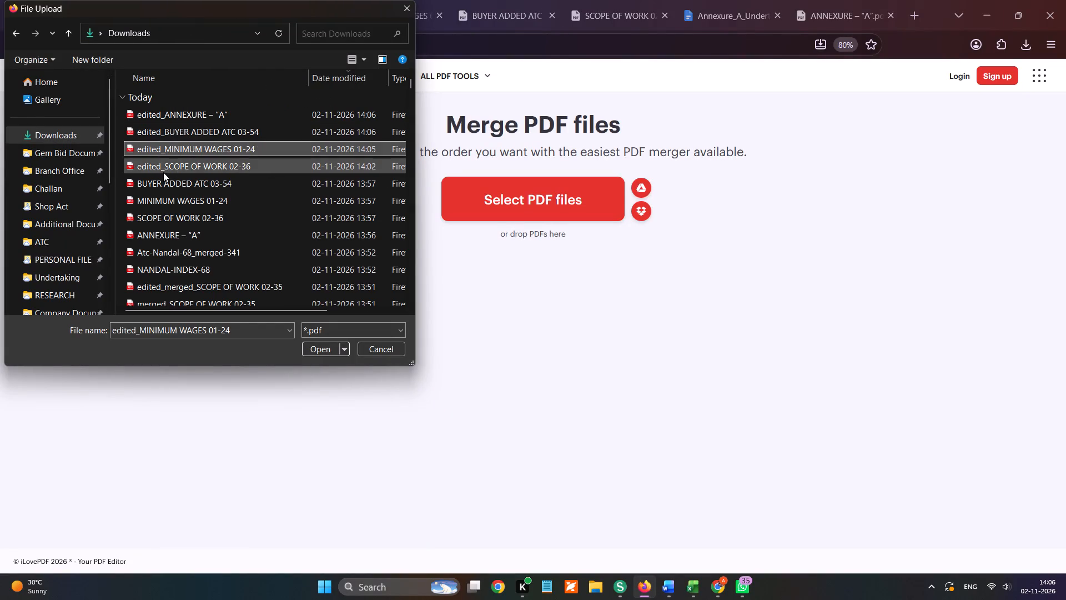
left_click(163, 172, "ctrl")
left_click(178, 127, "ctrl")
left_click(182, 121, "ctrl")
left_click(328, 355)
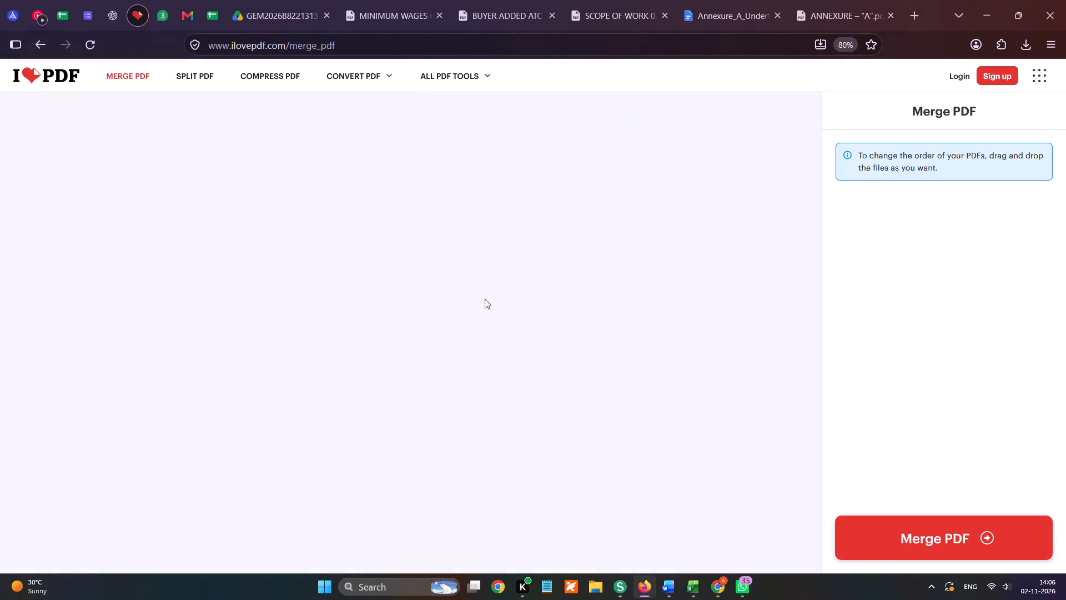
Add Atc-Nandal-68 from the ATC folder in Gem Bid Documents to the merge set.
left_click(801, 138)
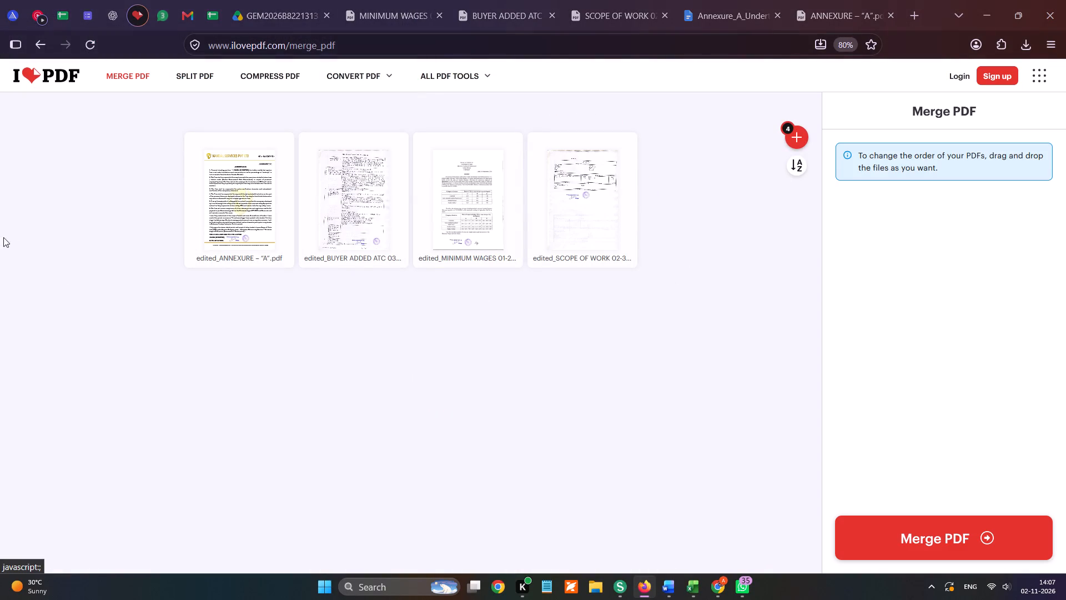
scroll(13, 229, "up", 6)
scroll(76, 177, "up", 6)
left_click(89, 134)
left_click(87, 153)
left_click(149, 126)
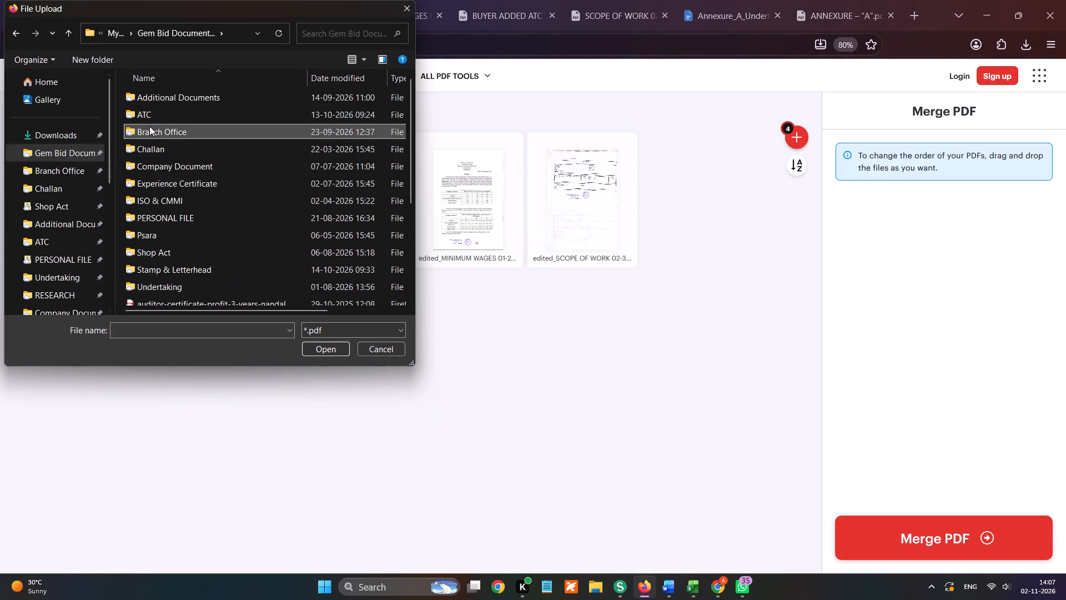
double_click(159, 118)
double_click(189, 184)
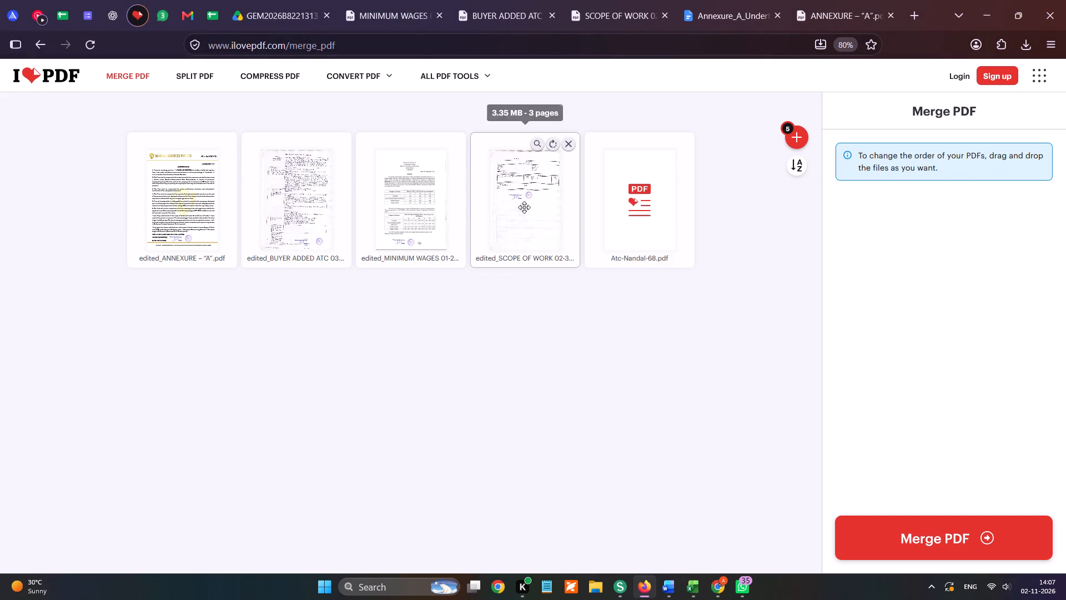
Reorder the edited PDFs as Minimum Wages, Scope of Work, Buyer Added ATC, and Annexure A.
left_click_drag(530, 213, 364, 204)
left_click(324, 222)
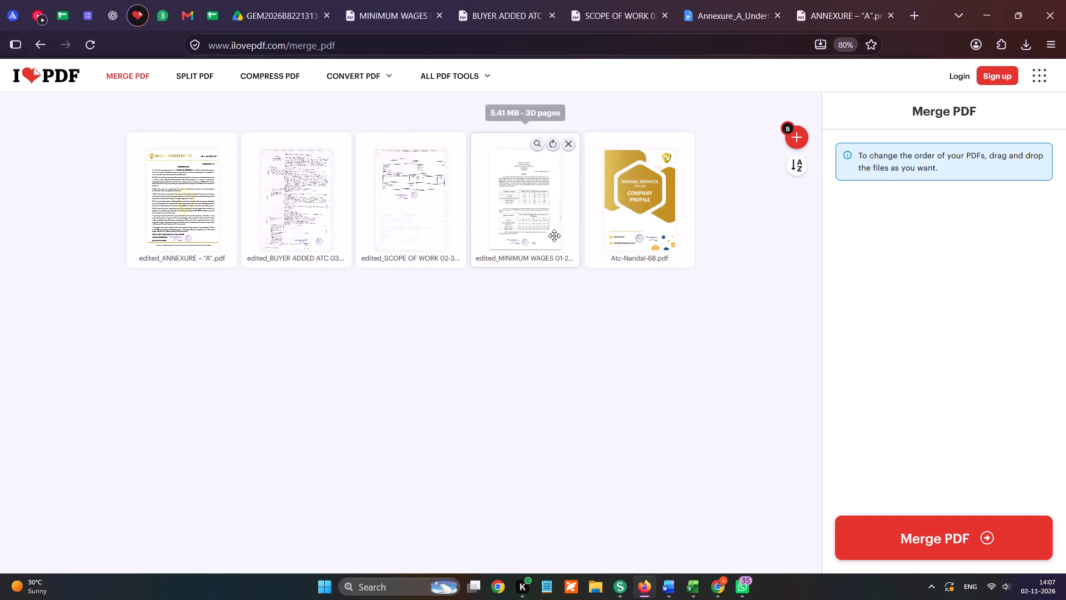
left_click_drag(555, 236, 197, 217)
left_click_drag(319, 219, 562, 206)
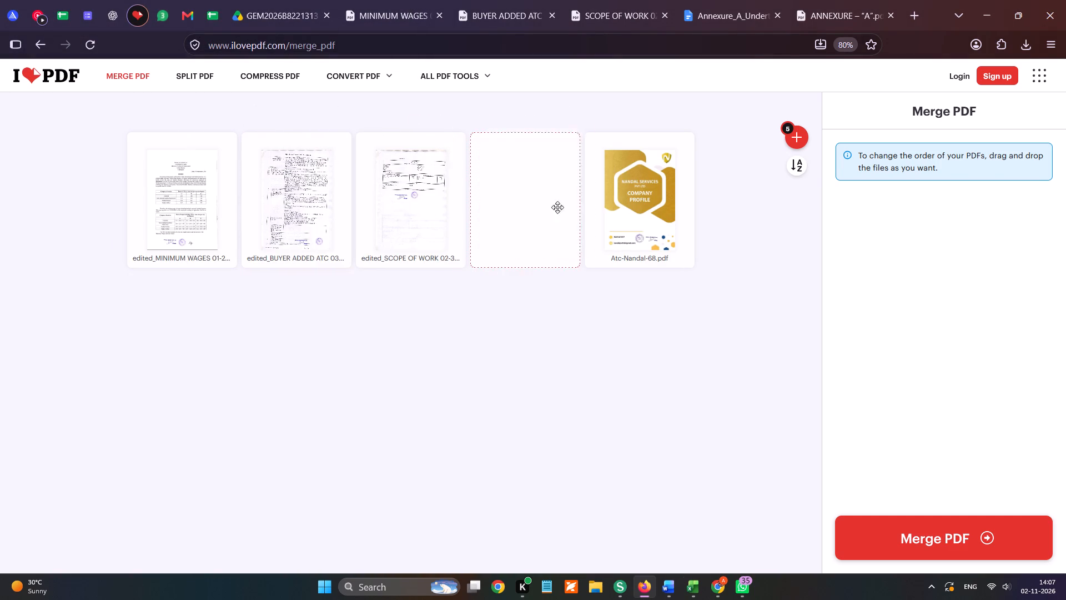
left_click_drag(406, 218, 304, 207)
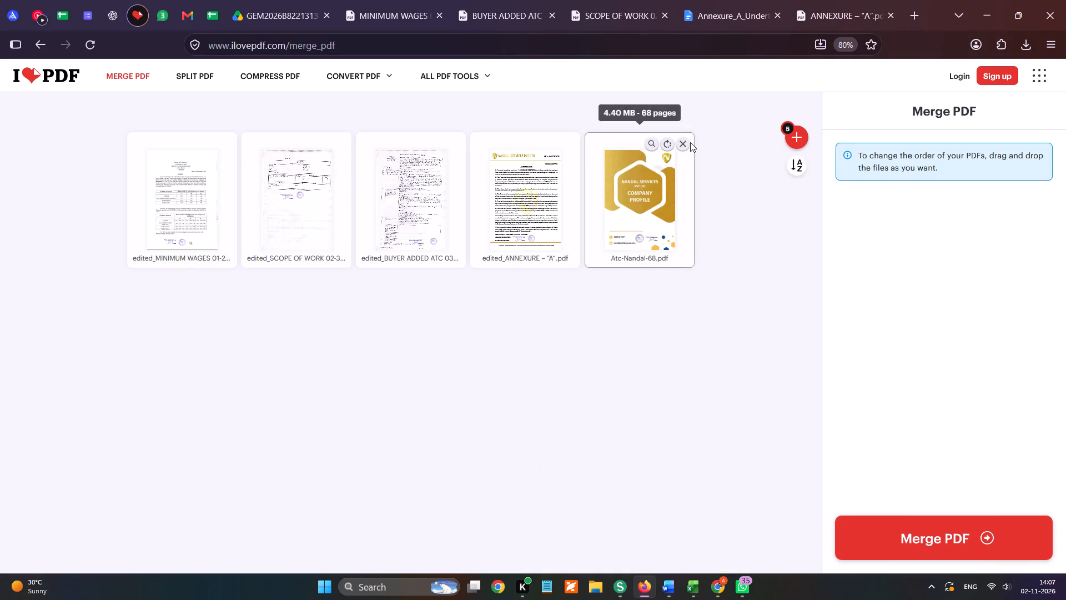
Replace Atc-Nandal-68 in the merge set with Atc- Nandal-43 from the ATC folder.
left_click(687, 143)
left_click(795, 134)
scroll(93, 218, "up", 6)
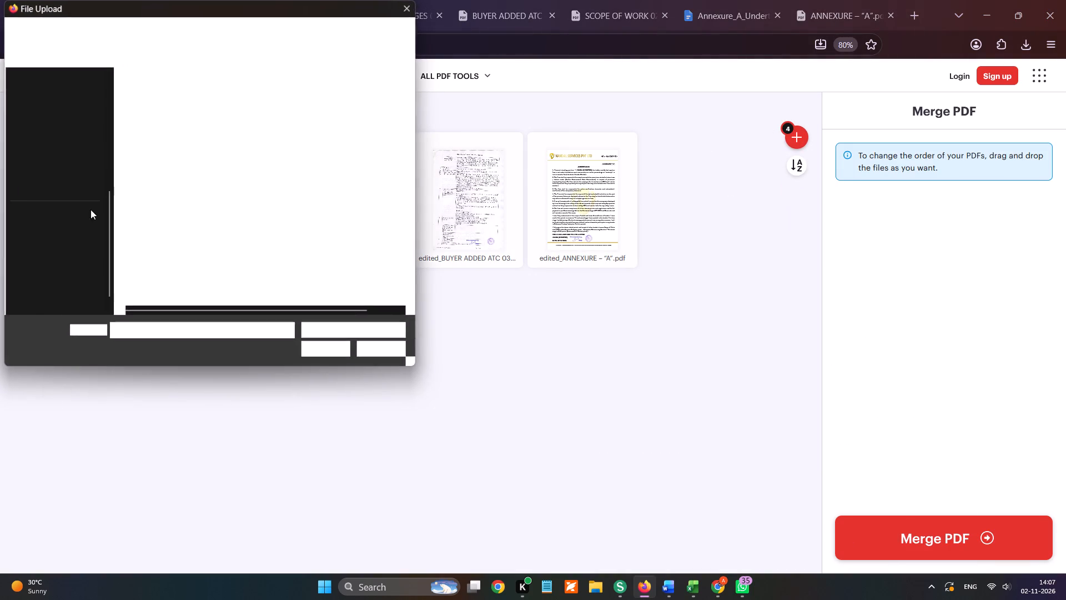
left_click(87, 153)
double_click(147, 106)
left_click(170, 105)
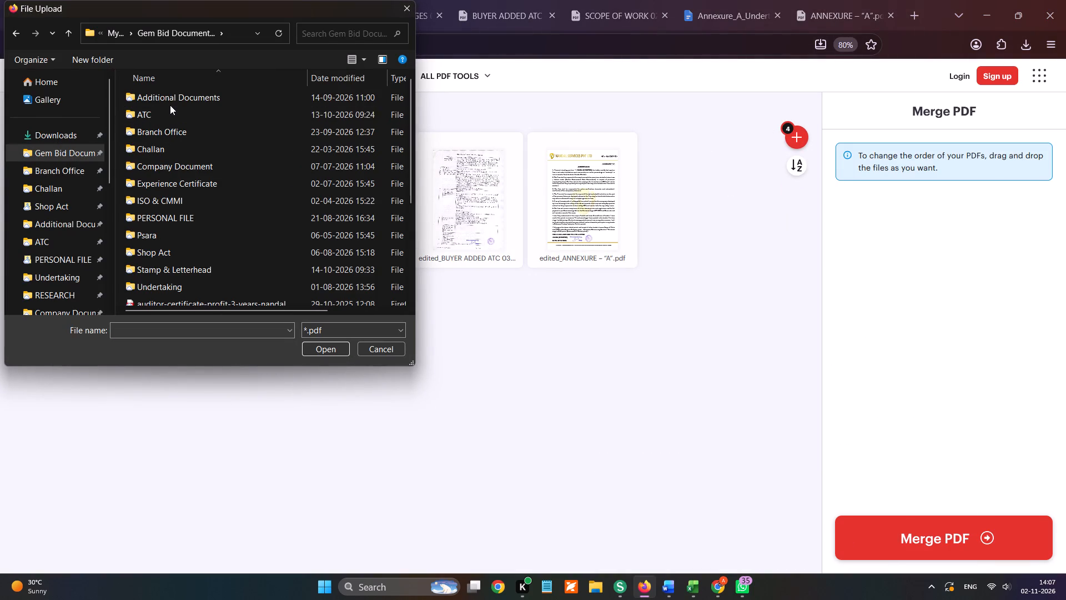
double_click(168, 113)
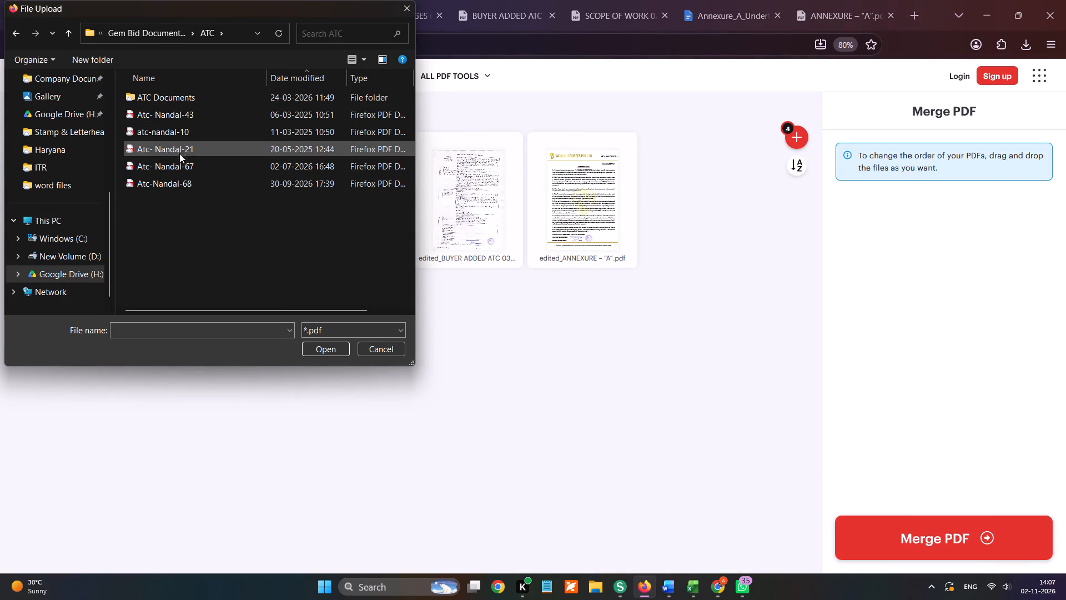
double_click(202, 119)
double_click(294, 115)
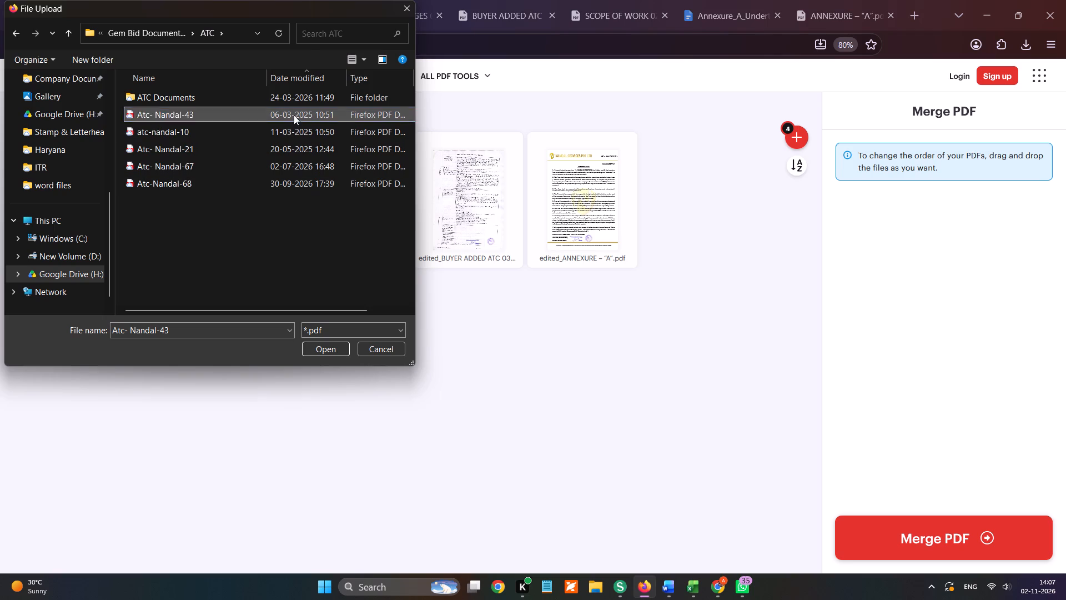
Merge the five arranged PDFs into one file.
left_click(882, 526)
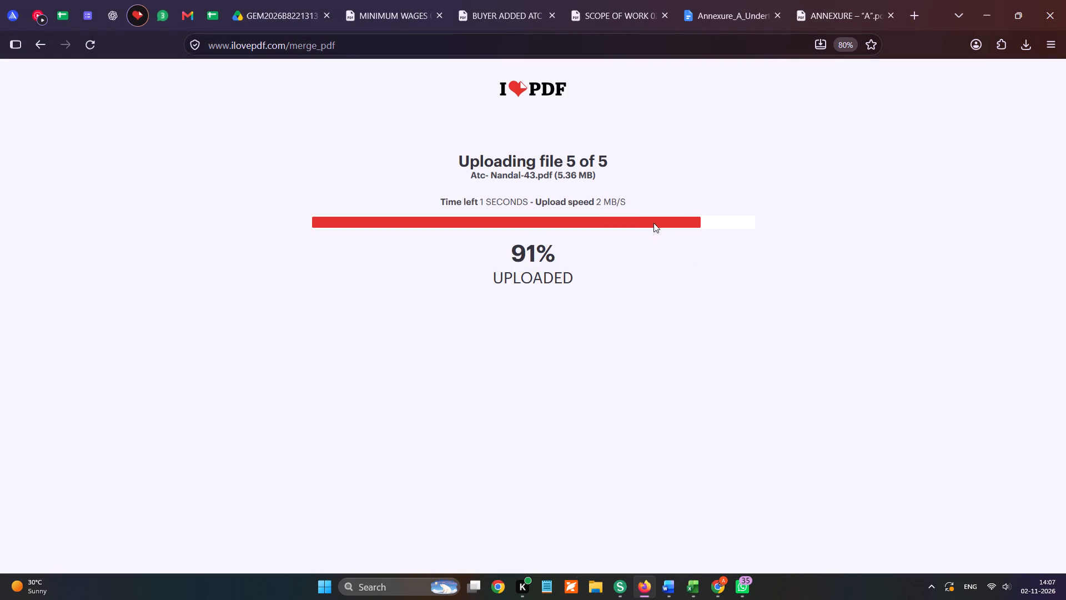
Switch to the GeM bid in Chrome and upload NAGPUR BRANCH OFFICE as the Registration Certificate for Geographical Presence, checking the bid's city in the tender sheet.
left_click(716, 584)
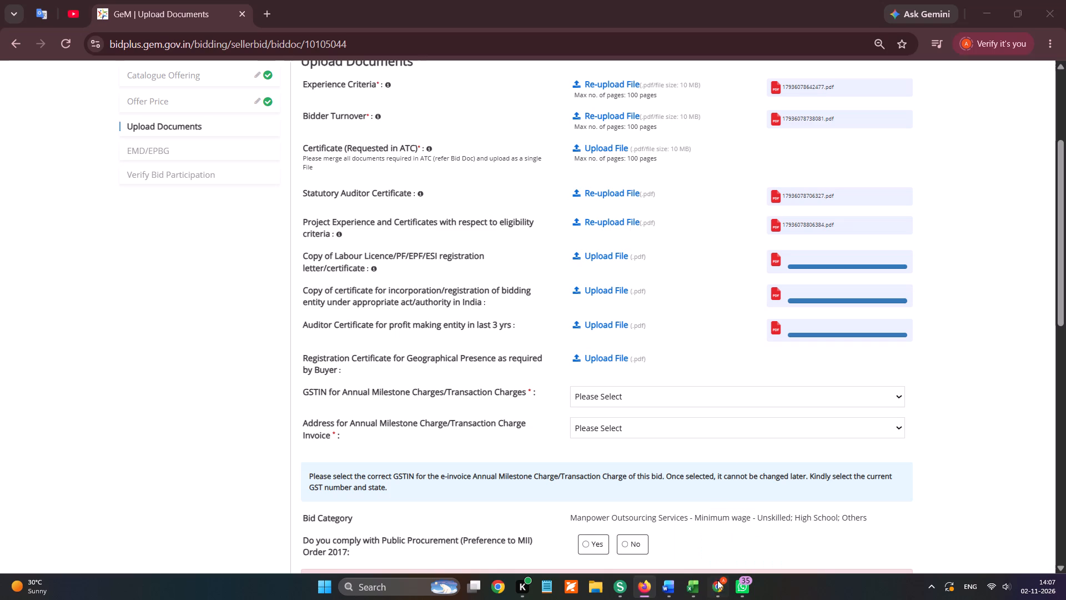
left_click(617, 356)
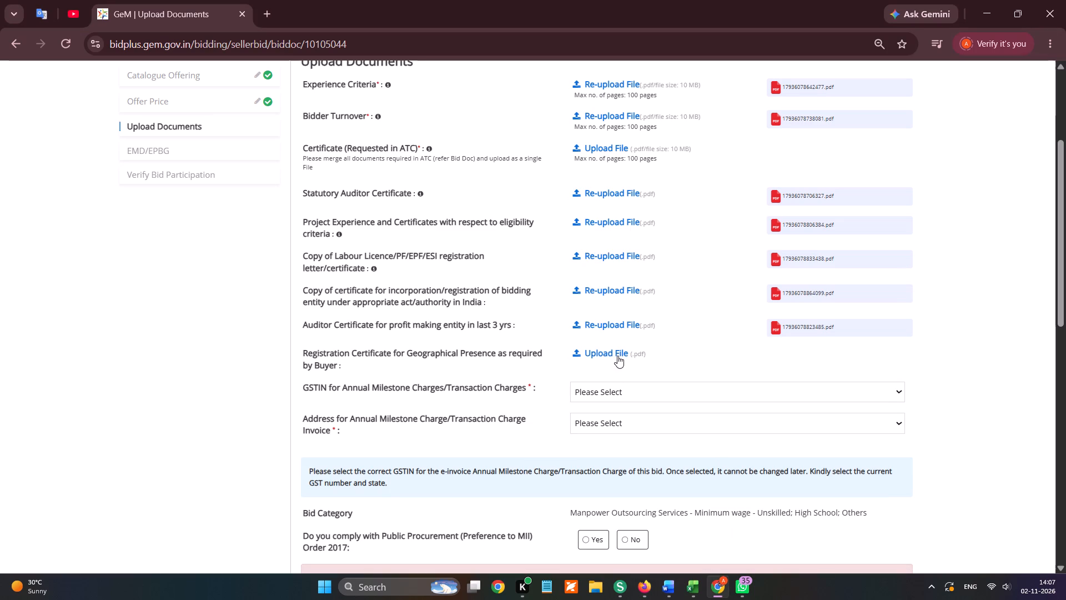
scroll(76, 246, "up", 6)
left_click(60, 268)
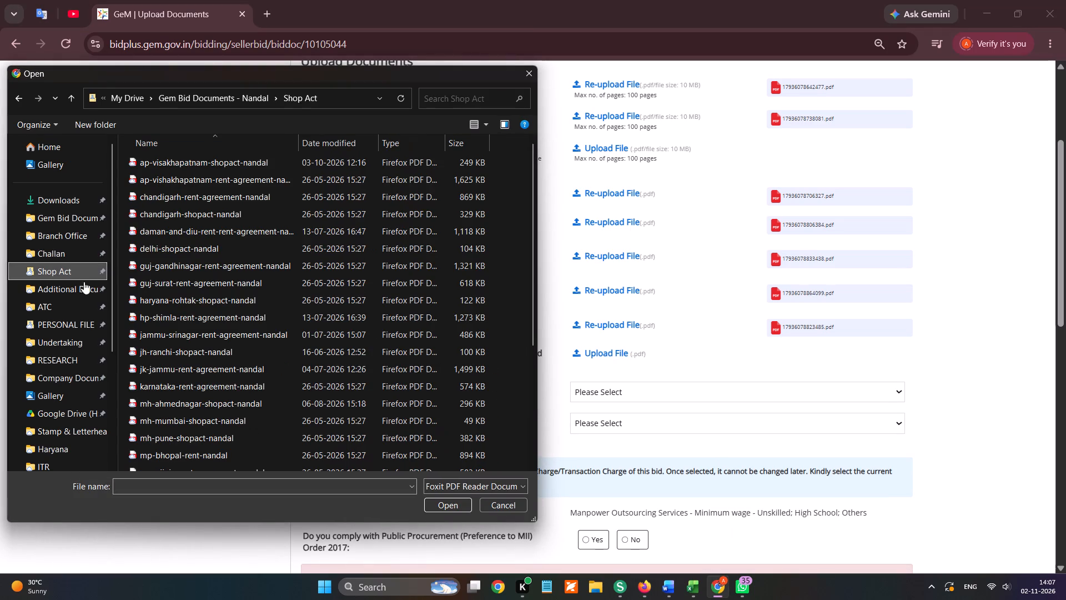
key("alt+Tab")
left_click(204, 15)
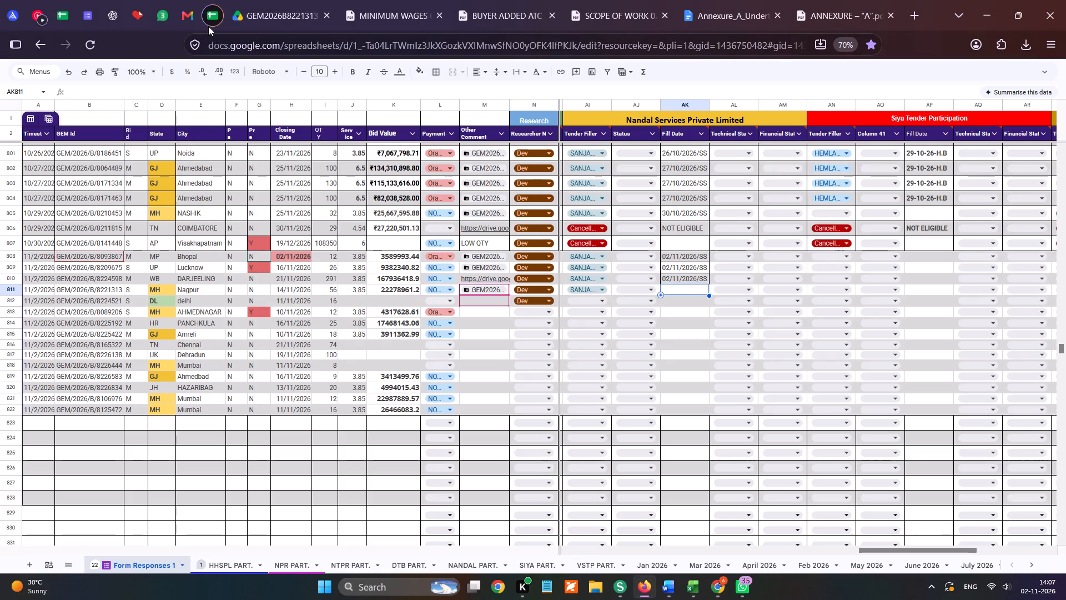
key("alt+Tab")
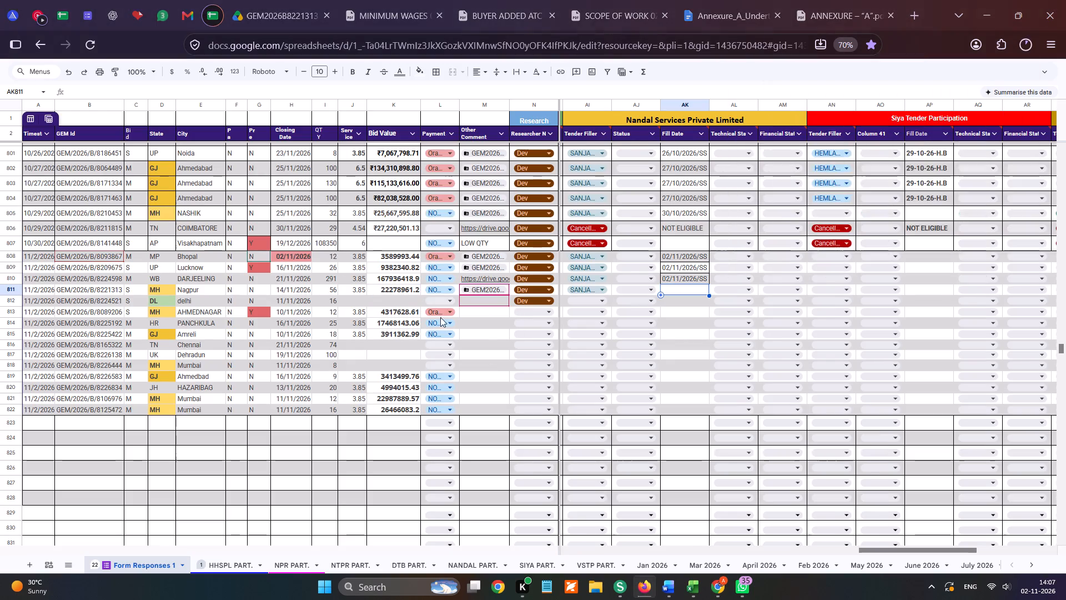
left_click(608, 352)
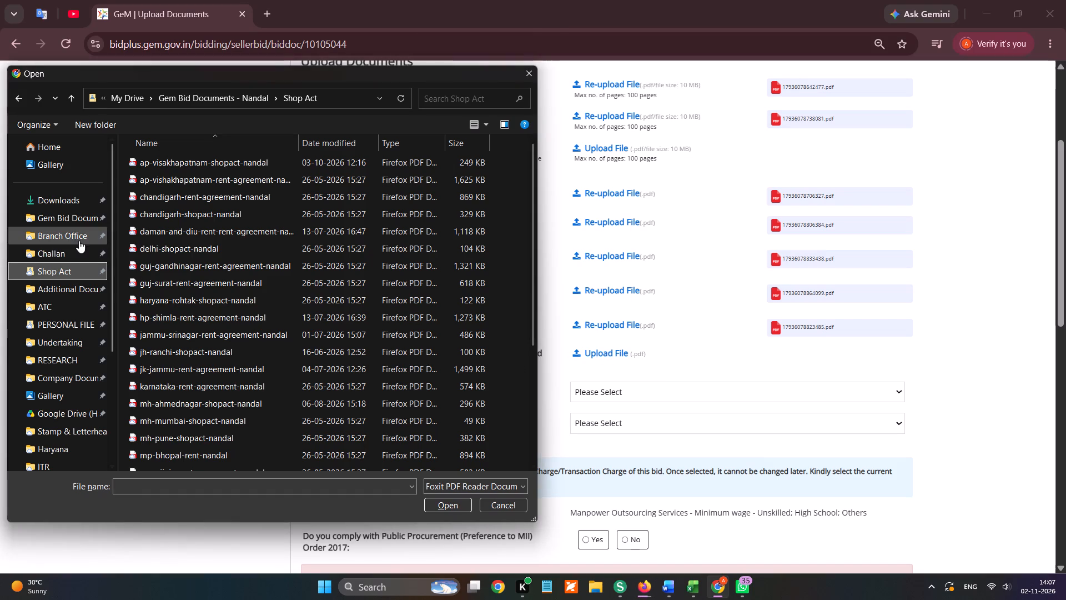
left_click(78, 234)
scroll(176, 349, "down", 5)
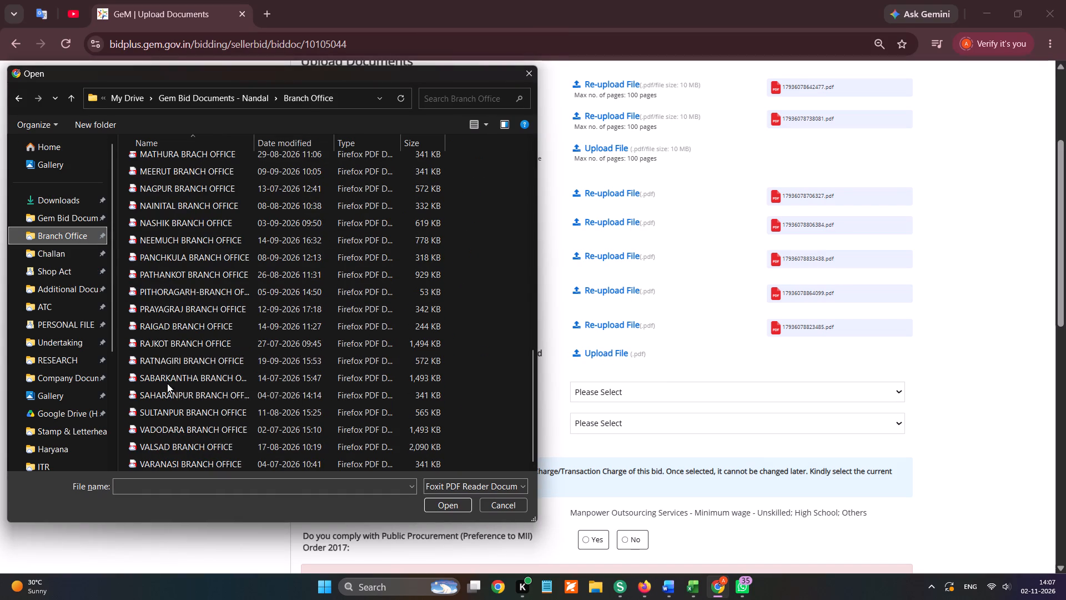
double_click(170, 186)
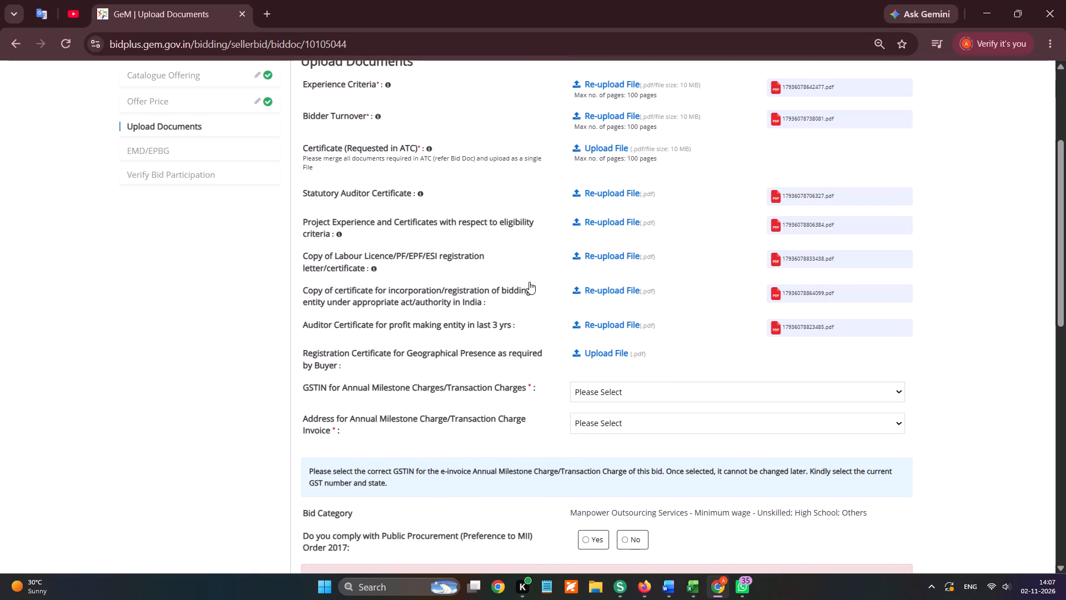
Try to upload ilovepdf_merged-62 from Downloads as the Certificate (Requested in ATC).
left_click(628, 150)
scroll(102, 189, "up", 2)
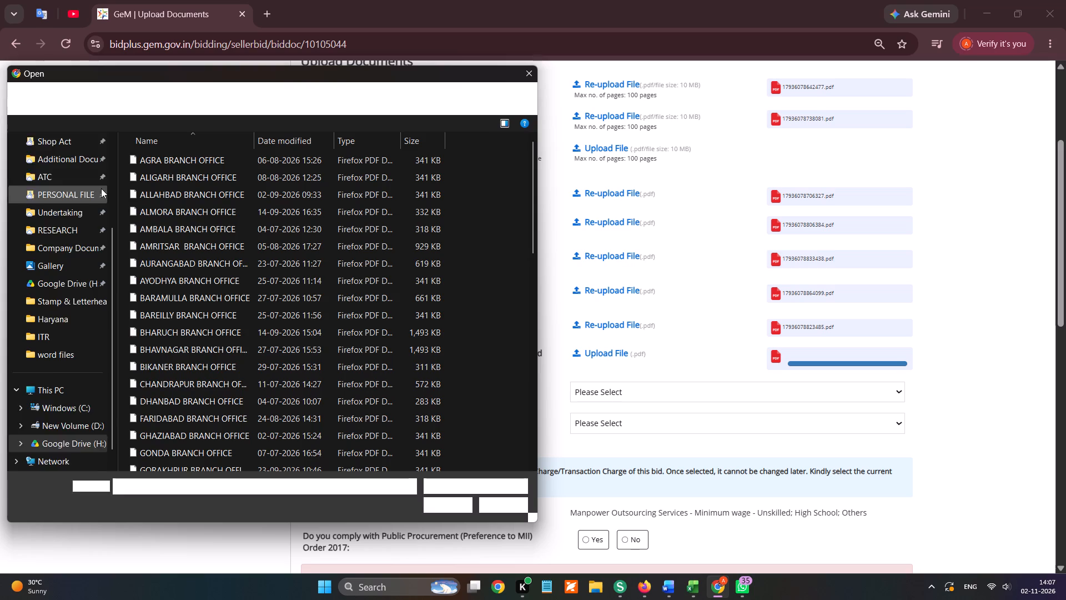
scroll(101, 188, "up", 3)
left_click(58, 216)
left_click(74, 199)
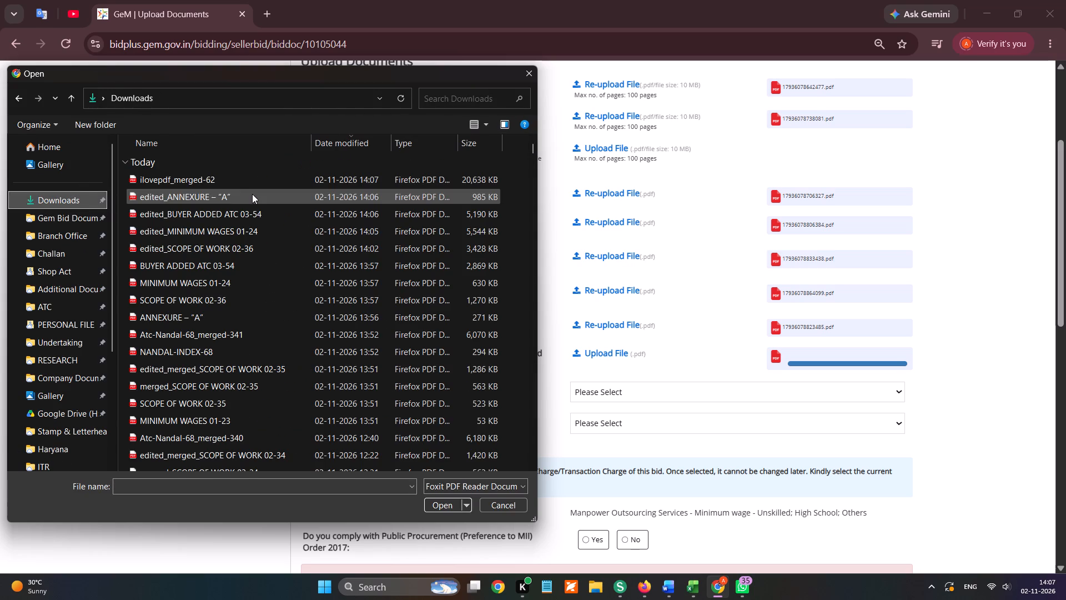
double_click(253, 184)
Switch to iLovePDF in Firefox, compress ilovepdf_merged-62 from Downloads, and download the compressed PDF.
key("alt+Tab")
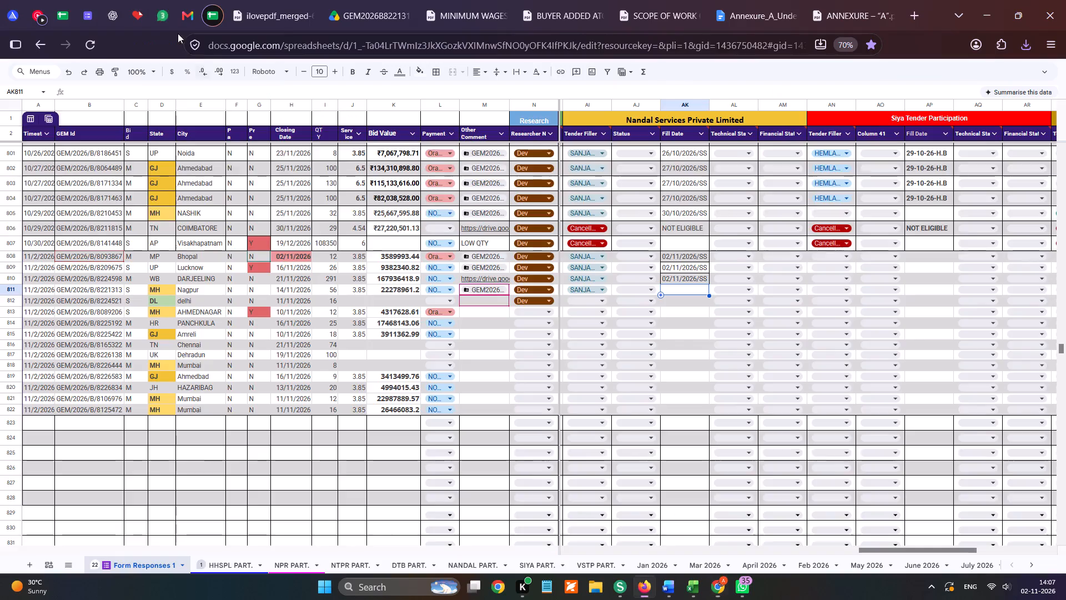
left_click(161, 7)
left_click(132, 8)
left_click(264, 71)
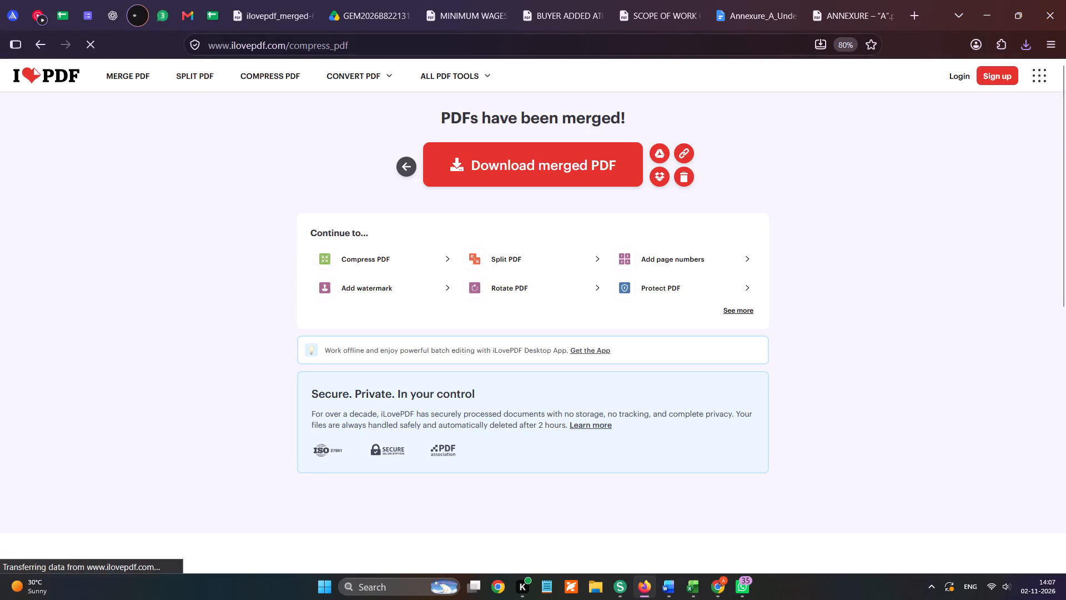
left_click(529, 197)
scroll(121, 204, "up", 4)
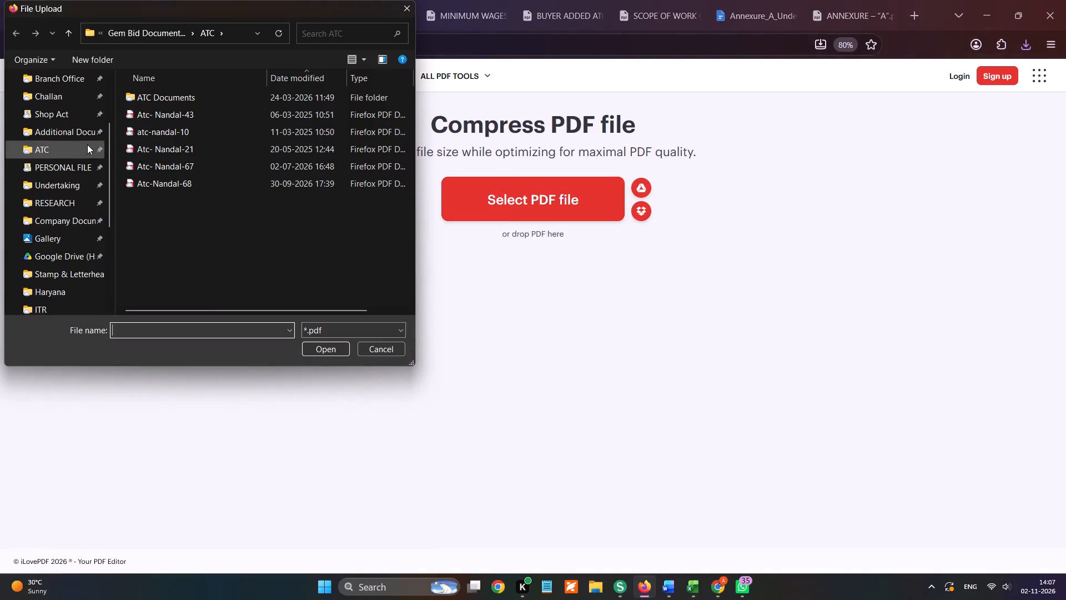
scroll(86, 146, "up", 4)
left_click(87, 142)
double_click(194, 112)
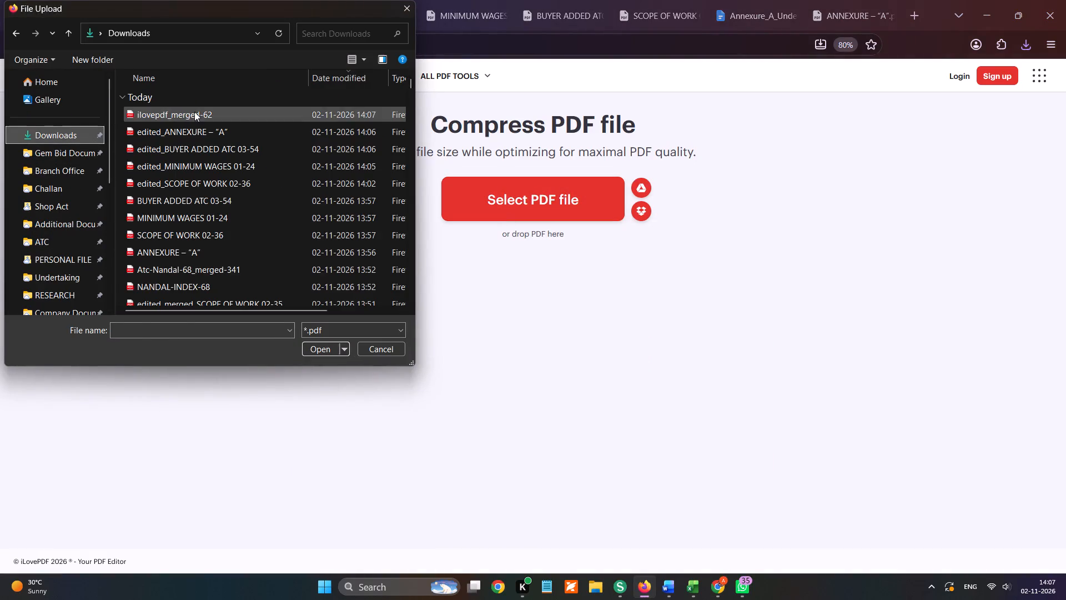
left_click(928, 547)
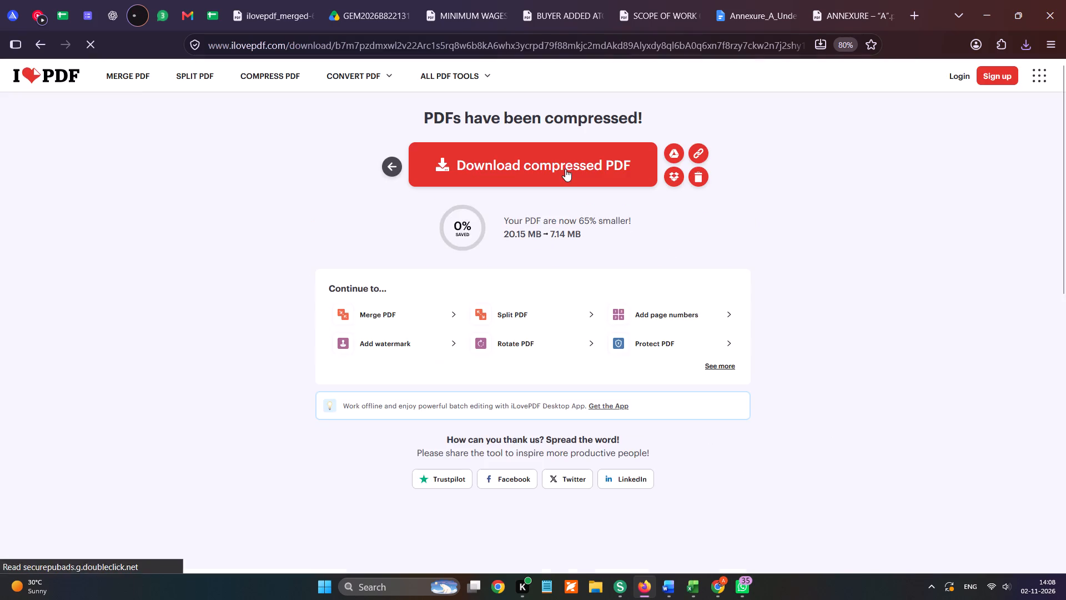
left_click(568, 169)
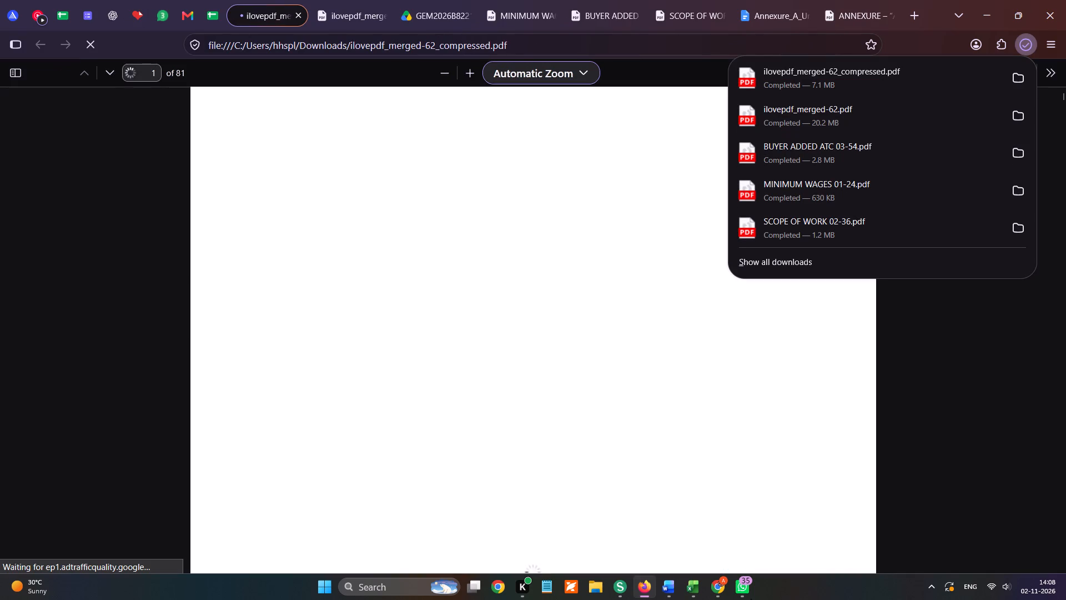
Return to the GeM bid in Chrome and upload ilovepdf_merged-62_compressed as the Certificate (Requested in ATC).
left_click(717, 582)
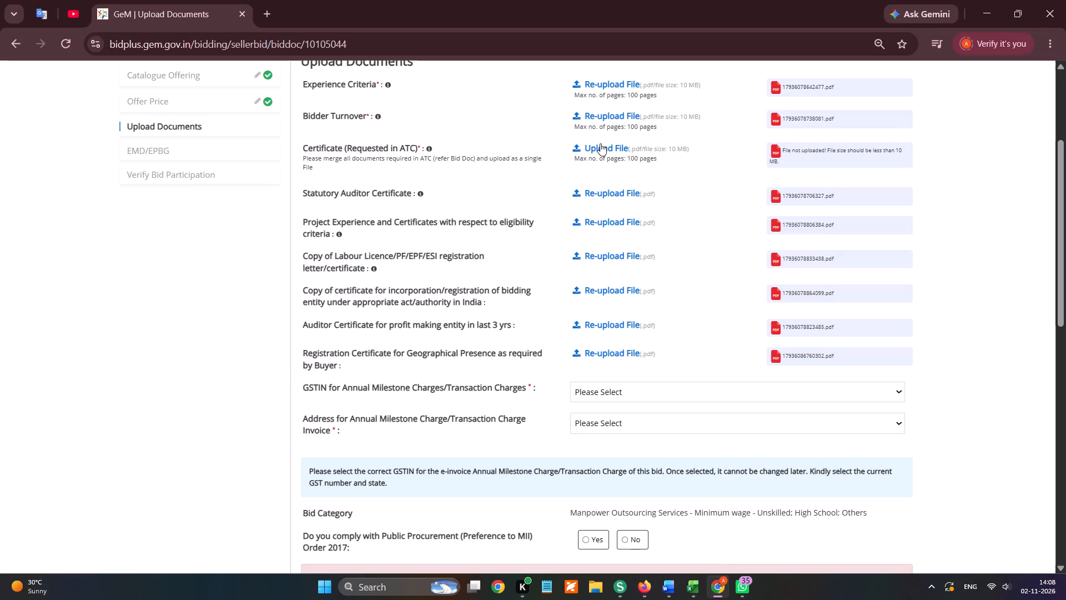
left_click(600, 143)
scroll(97, 199, "up", 6)
left_click(77, 183)
left_click(77, 197)
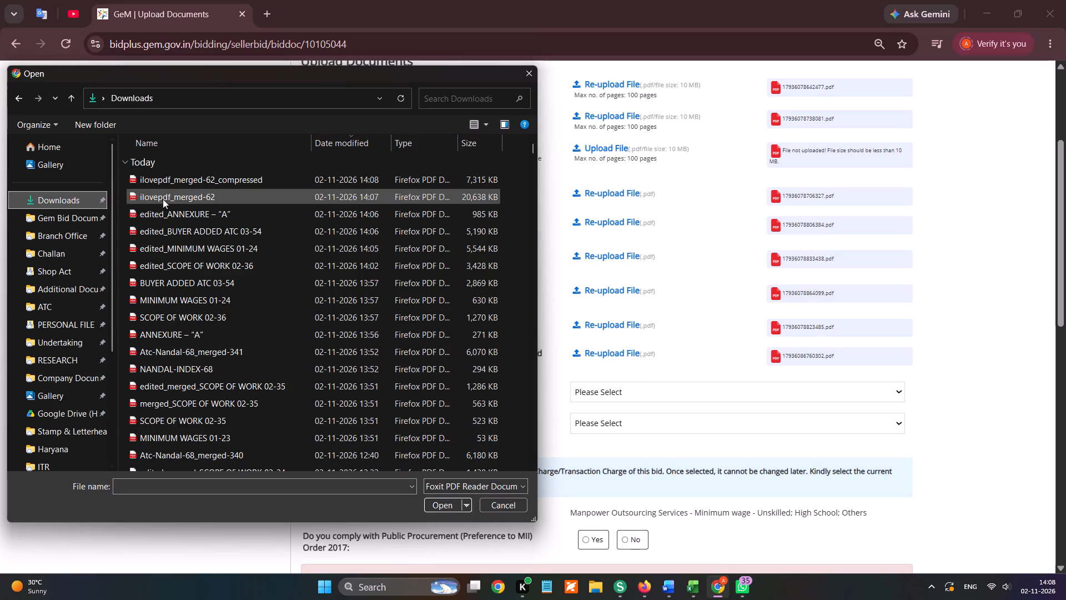
double_click(227, 181)
Select the company's registered GSTIN and its Delhi invoice address for the annual milestone and transaction charges.
scroll(831, 264, "down", 1)
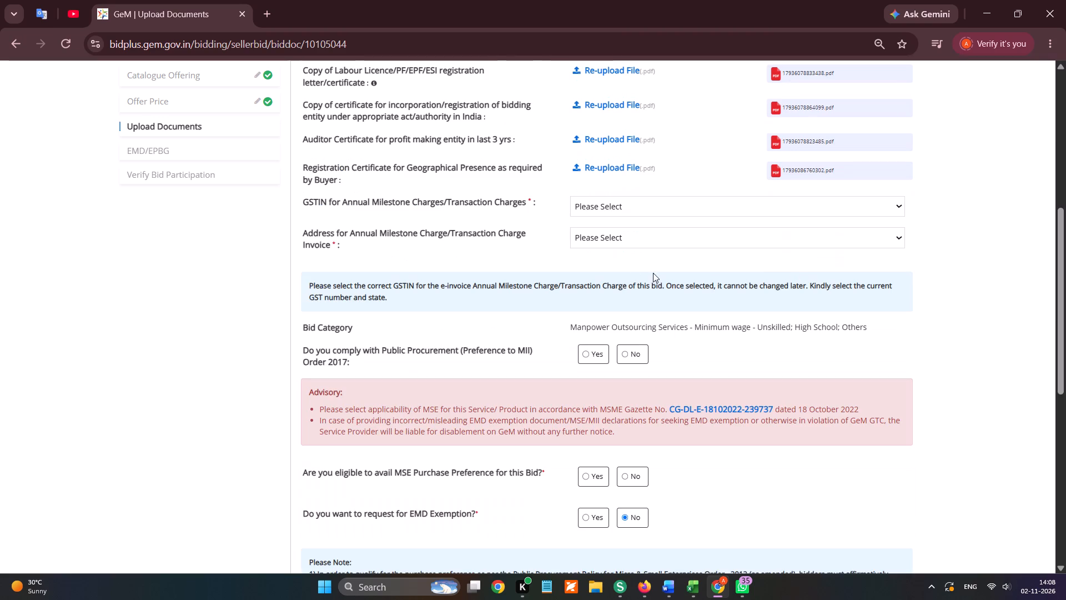
left_click(595, 209)
left_click(604, 246)
left_click(657, 144)
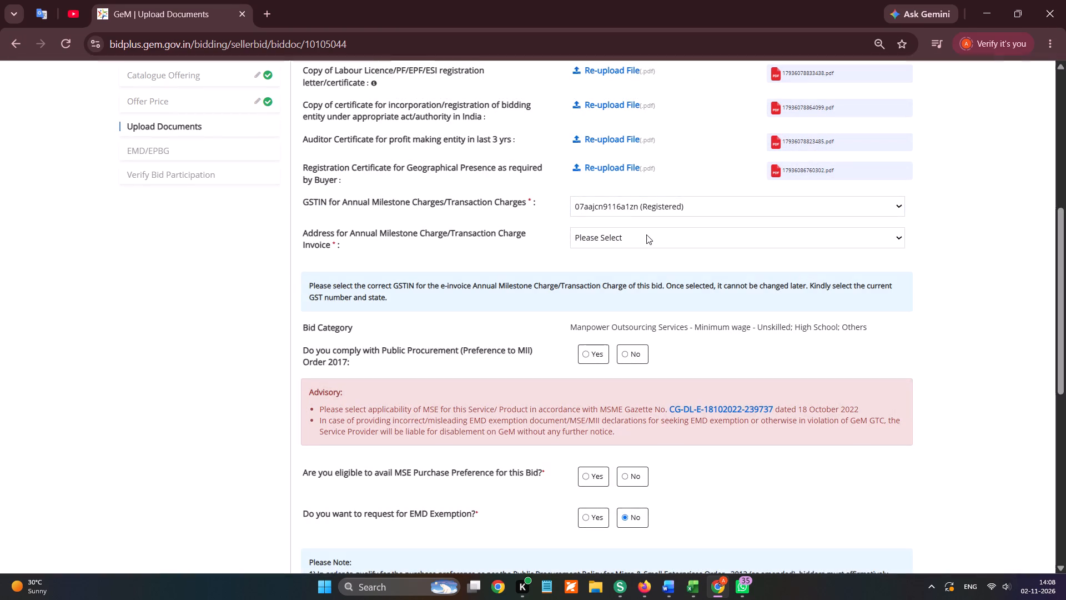
left_click(646, 236)
left_click(647, 267)
left_click(670, 137)
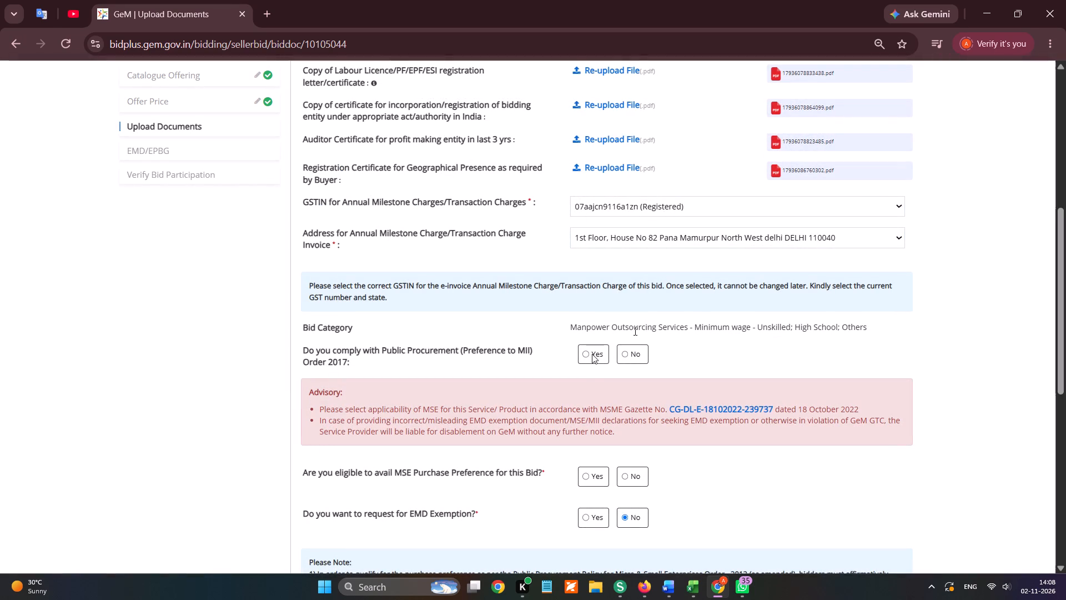
Answer Yes to complying with the Public Procurement (Preference to MII) Order 2017.
left_click(585, 350)
Claim MSE Purchase Preference with Yes and upload msme-certificate-nandal from Gem Bid Documents as the MSE category certificate.
scroll(585, 350, "down", 1)
left_click(587, 291)
left_click(595, 315)
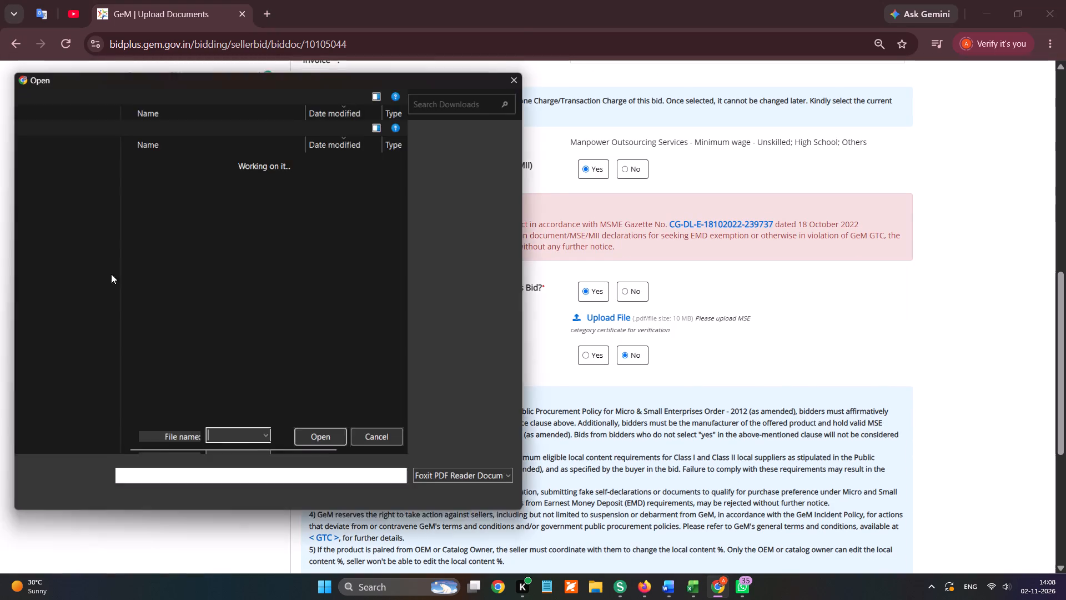
scroll(93, 254, "up", 5)
left_click(75, 213)
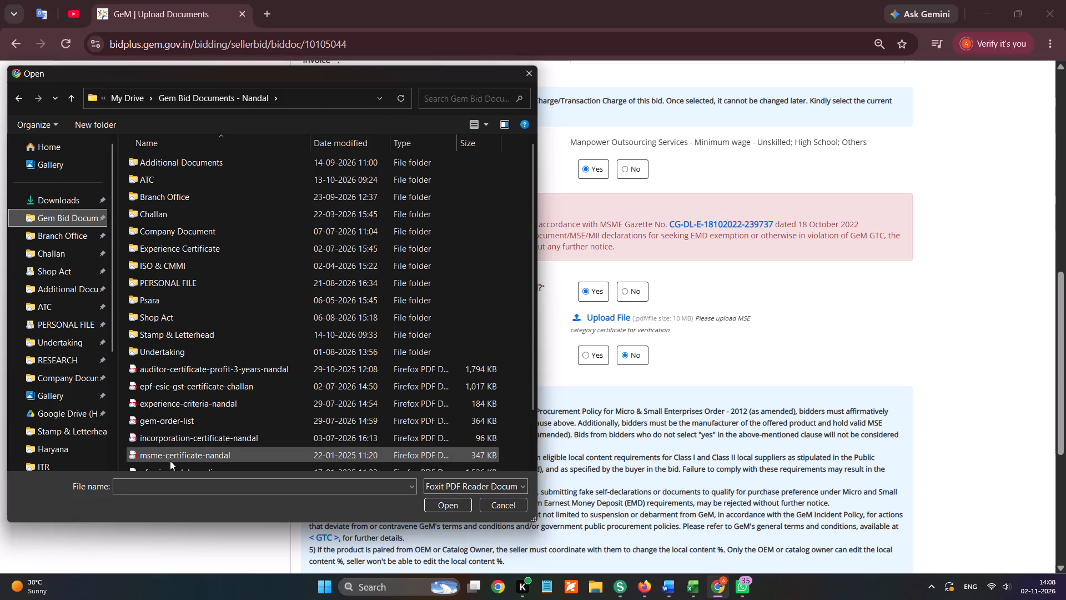
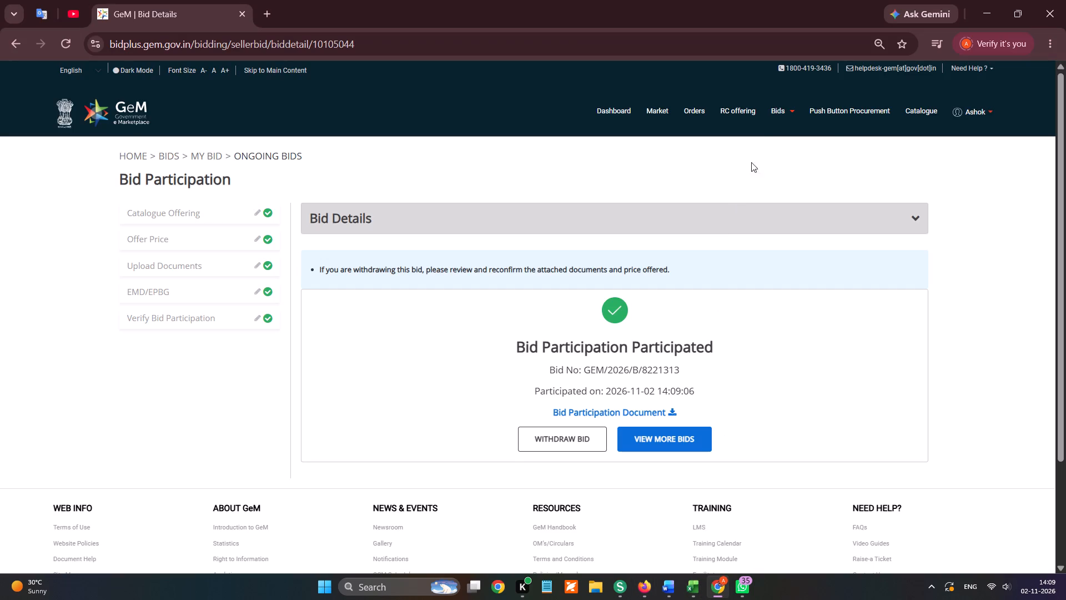
Open the ongoing bids listing and run an Exact Bid Search for GEM/2026/B/8224521.
left_click(805, 134)
left_click(763, 158, "ctrl")
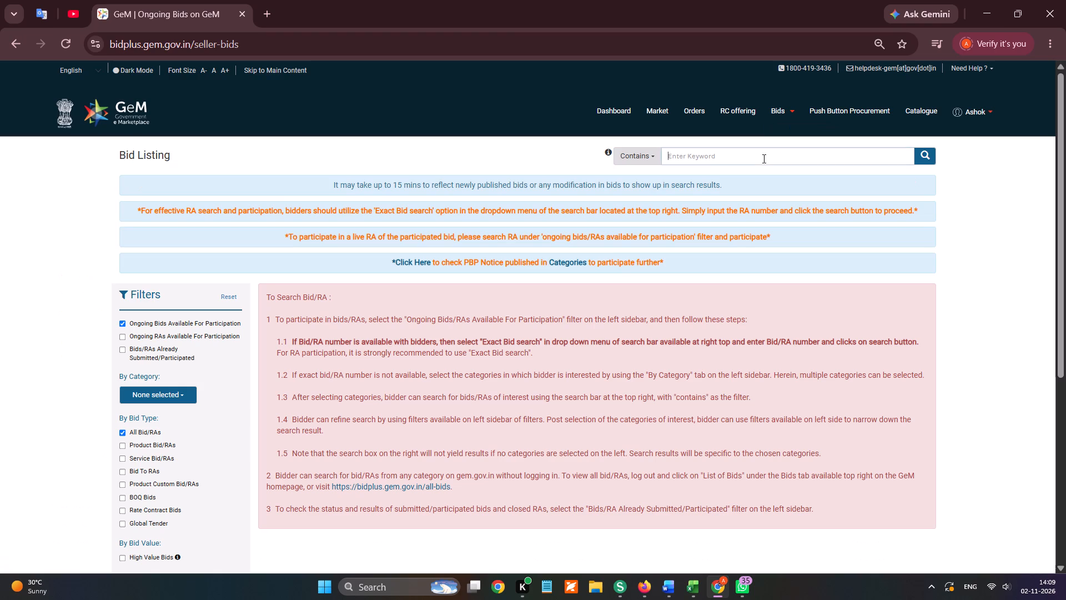
key("ctrl+v")
left_click(658, 158, "ctrl")
left_click(668, 218)
left_click(917, 157)
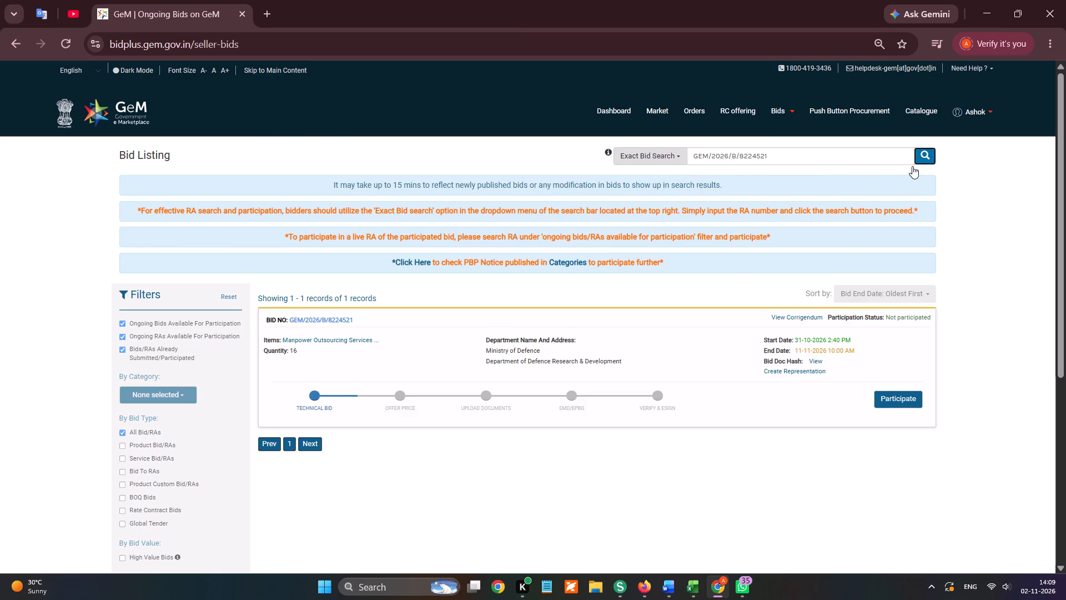
Switch to the GEM2026B8224521 Drive folder in Firefox, review REQUIRED DOCUMENTS.pdf, and close the folder to return to the tender tracking sheet.
key("alt+Tab")
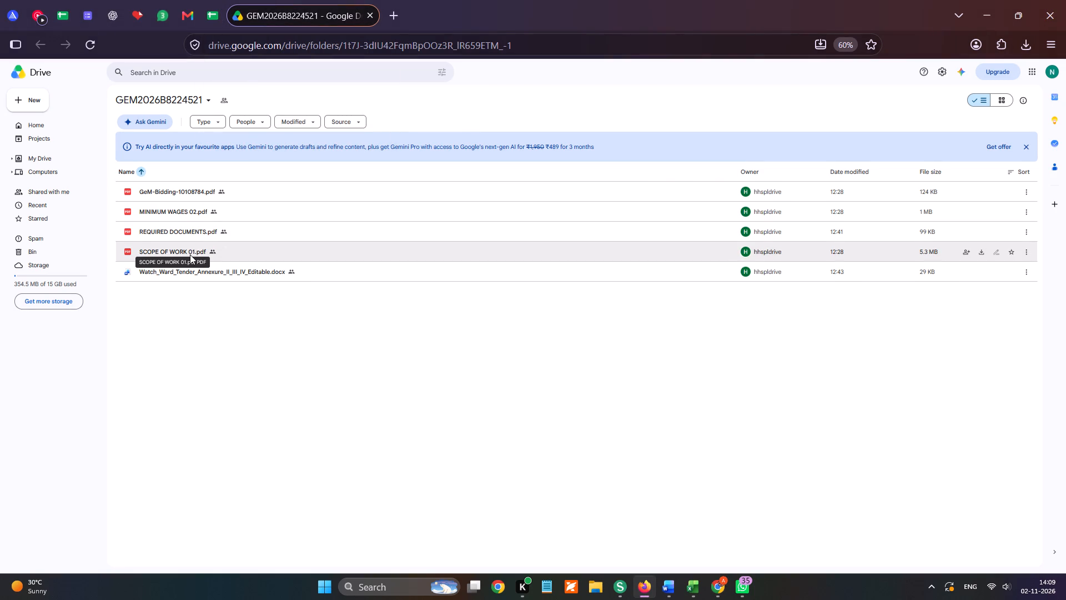
double_click(194, 226)
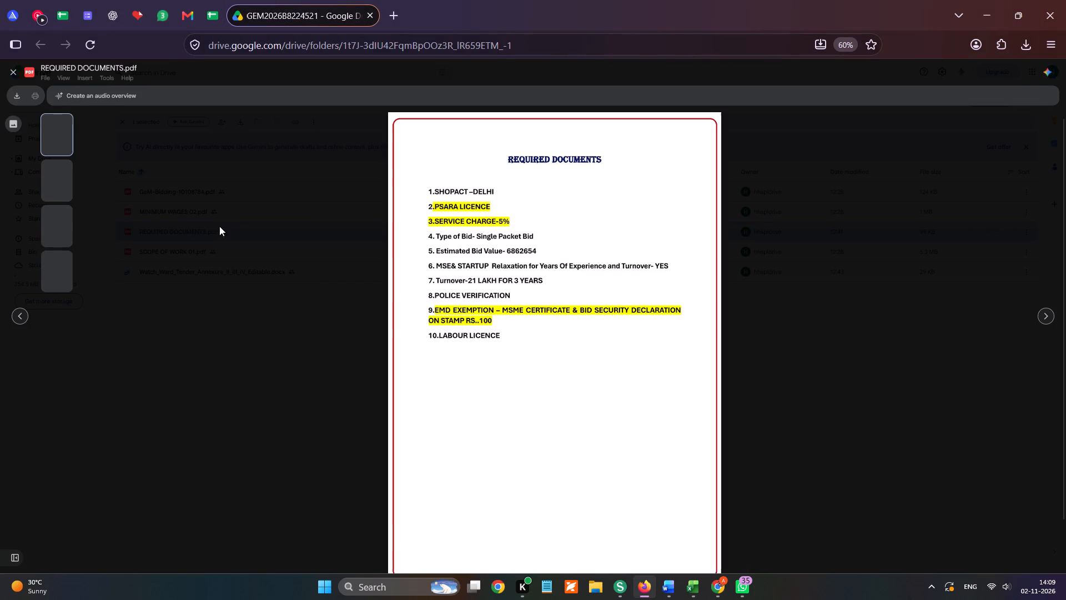
left_click(372, 9)
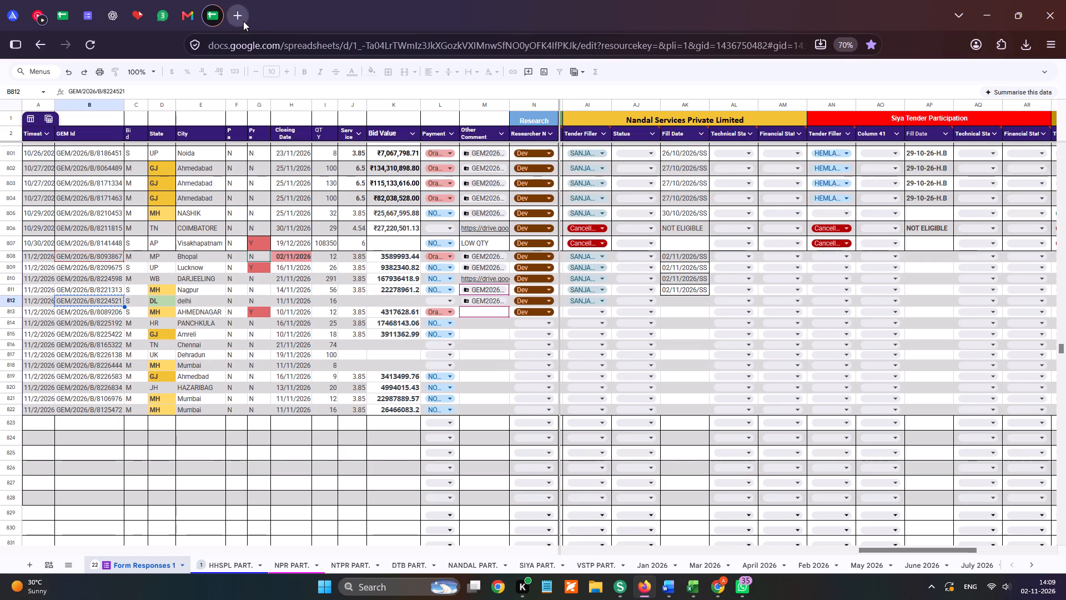
For GEM/2026/B/8224521 under Nandal Services Private Limited, set Tender Filler to Cancelled and enter PSARA as the Fill Date note.
left_click(595, 300)
left_click(595, 344)
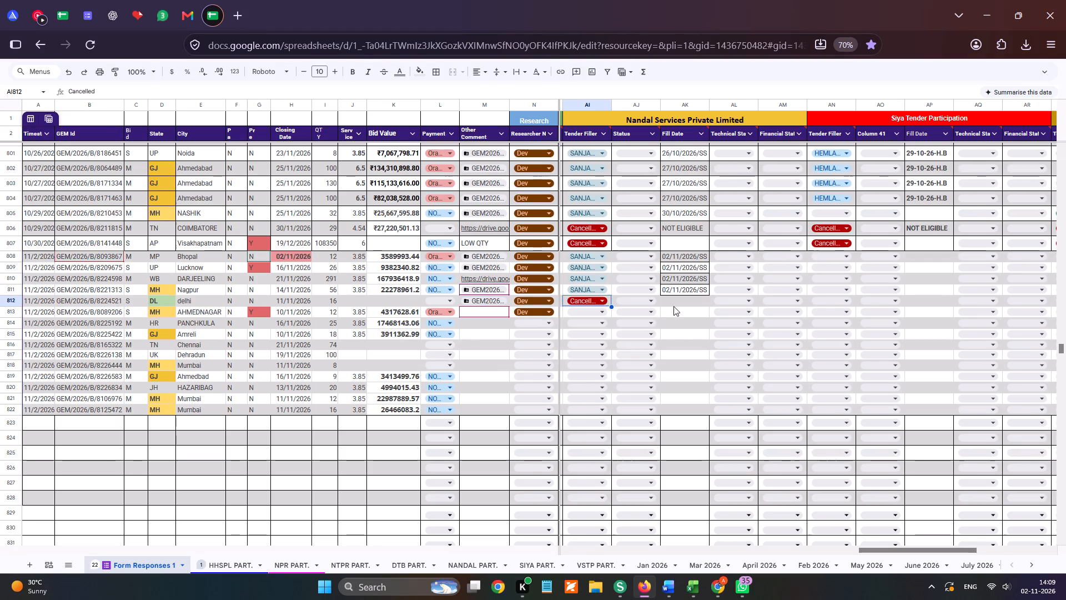
left_click(695, 304)
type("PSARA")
left_click(676, 327)
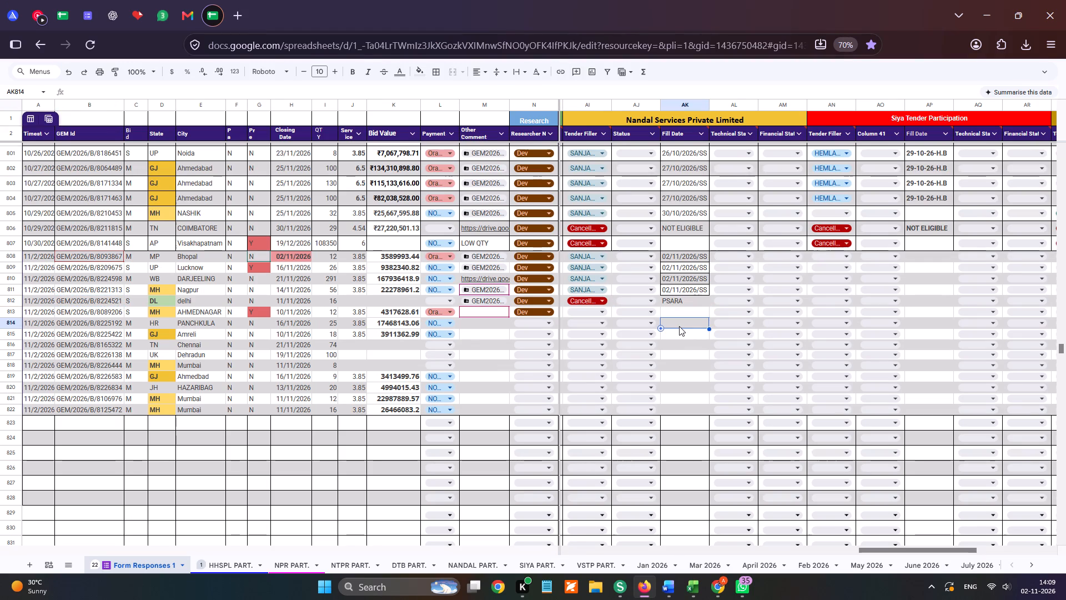
left_click(919, 549)
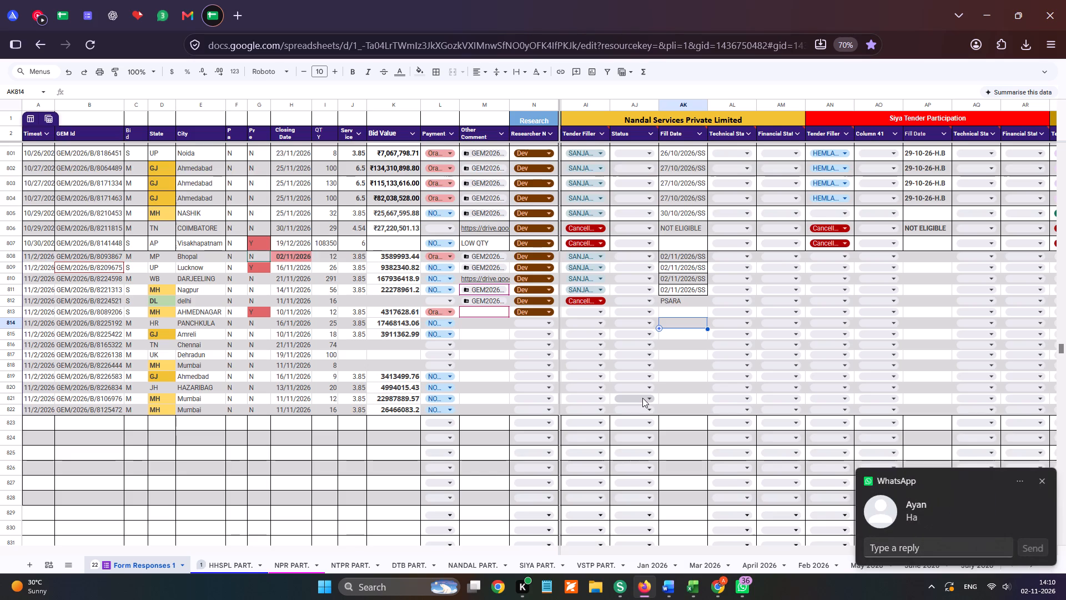
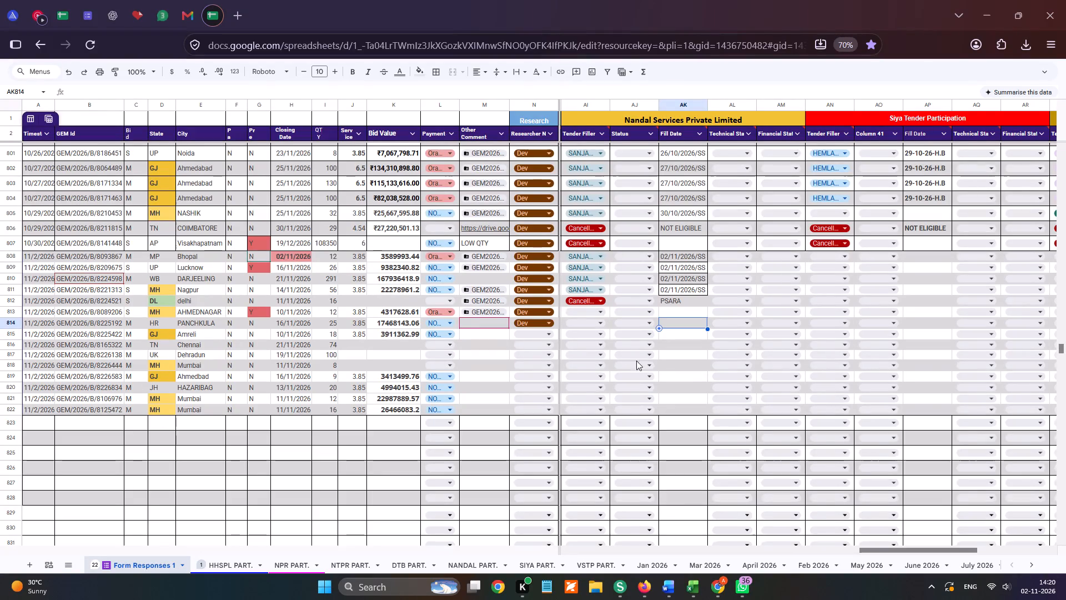
Assign Sanjay as Tender Filler for GEM/2026/B/8089206 under Nandal Services Private Limited.
left_click(589, 315)
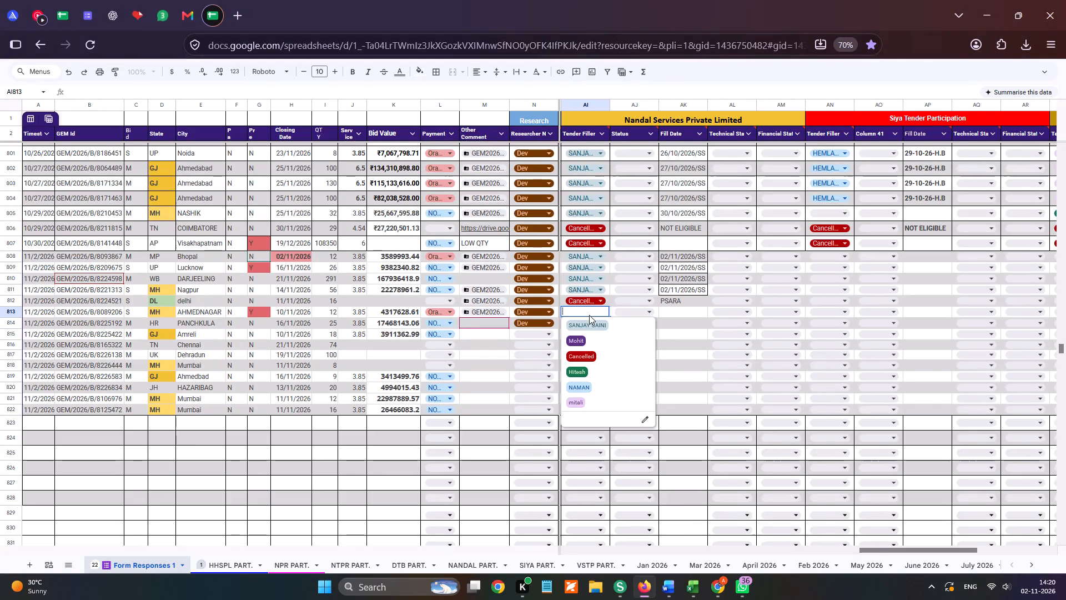
left_click(586, 322)
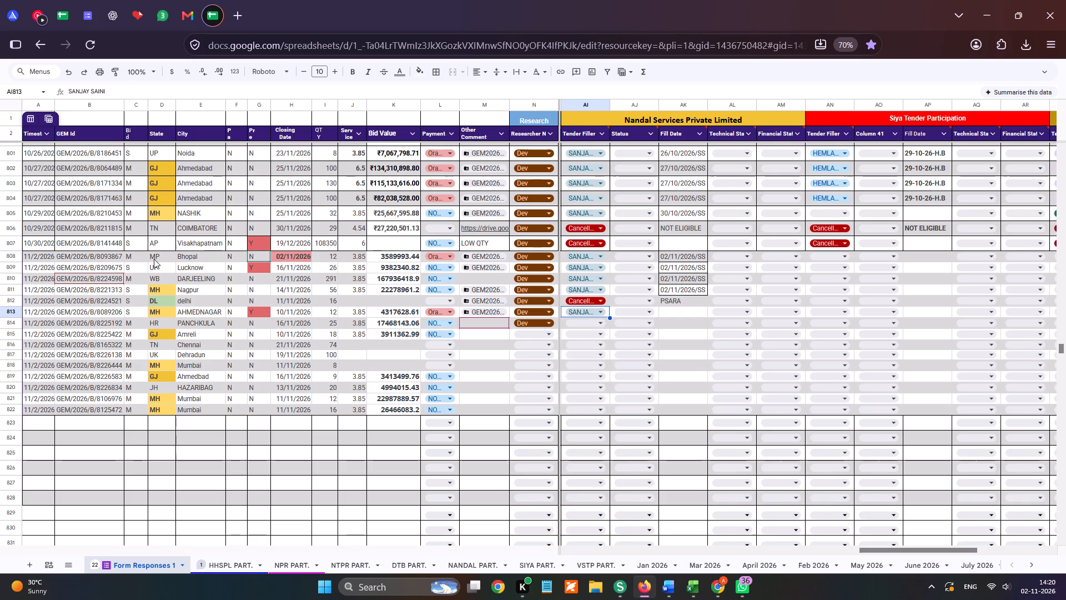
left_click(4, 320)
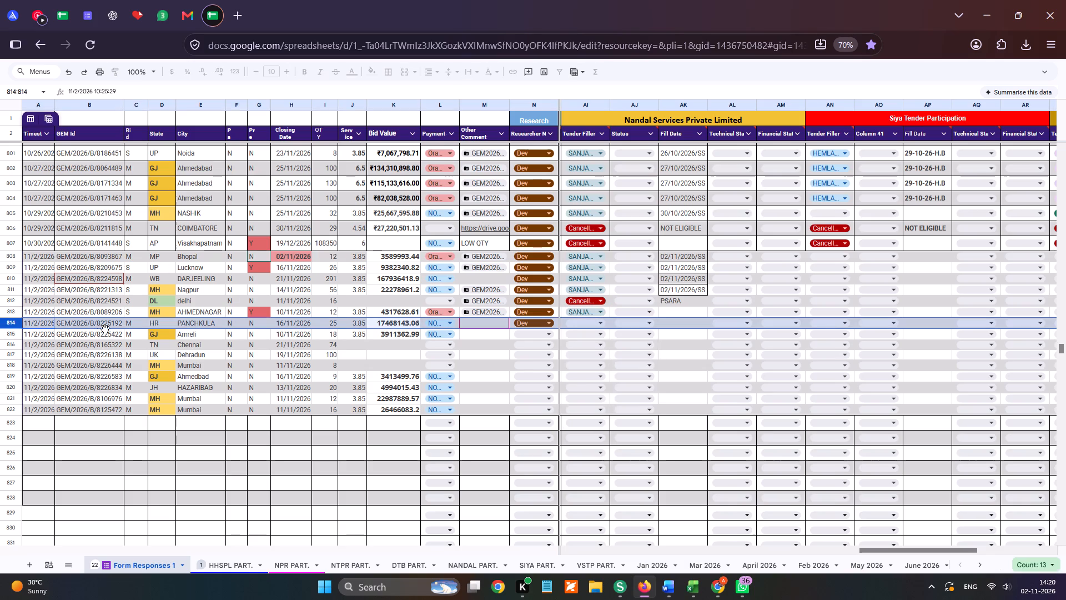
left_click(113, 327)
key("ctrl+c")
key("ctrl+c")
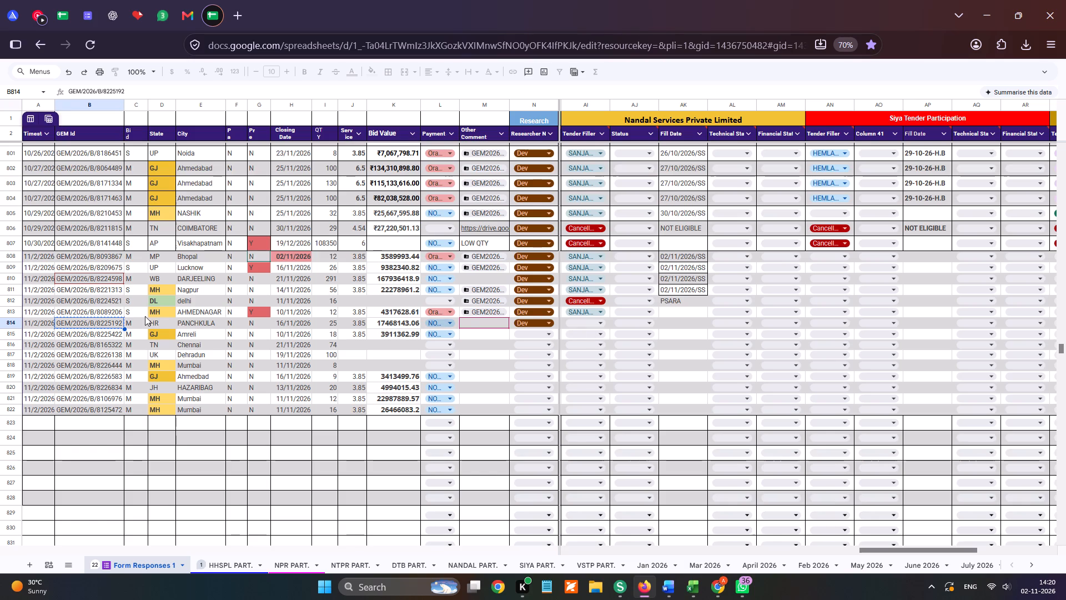
Copy the GEM/2026/B/8089206 bid ID and open that bid's linked Drive folder.
left_click(10, 314)
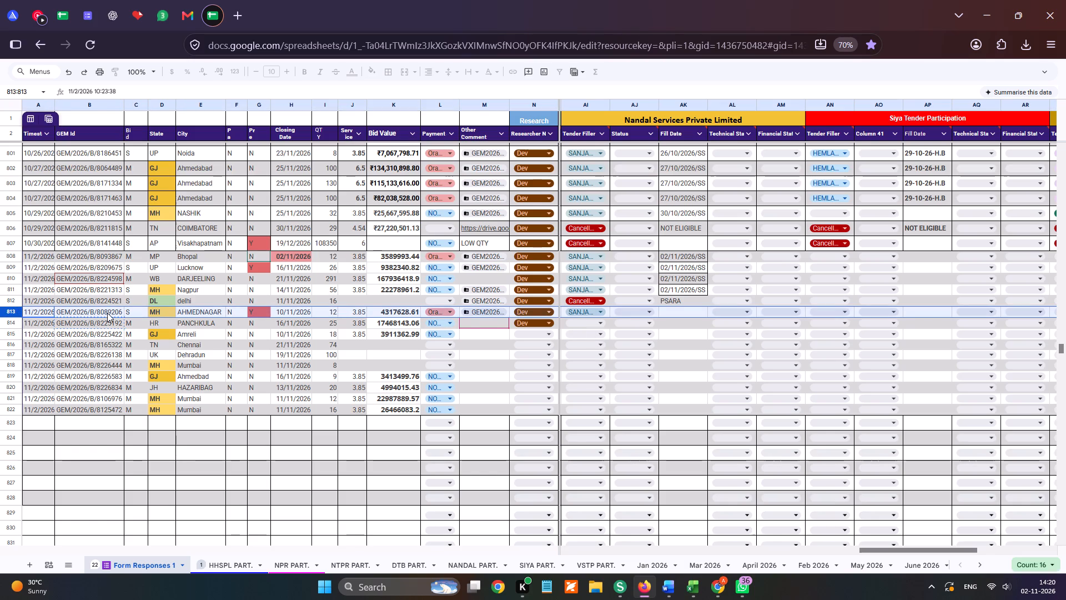
left_click(107, 313)
key("ctrl+c")
key("ctrl+c")
key("ctrl+c")
key("ctrl+c")
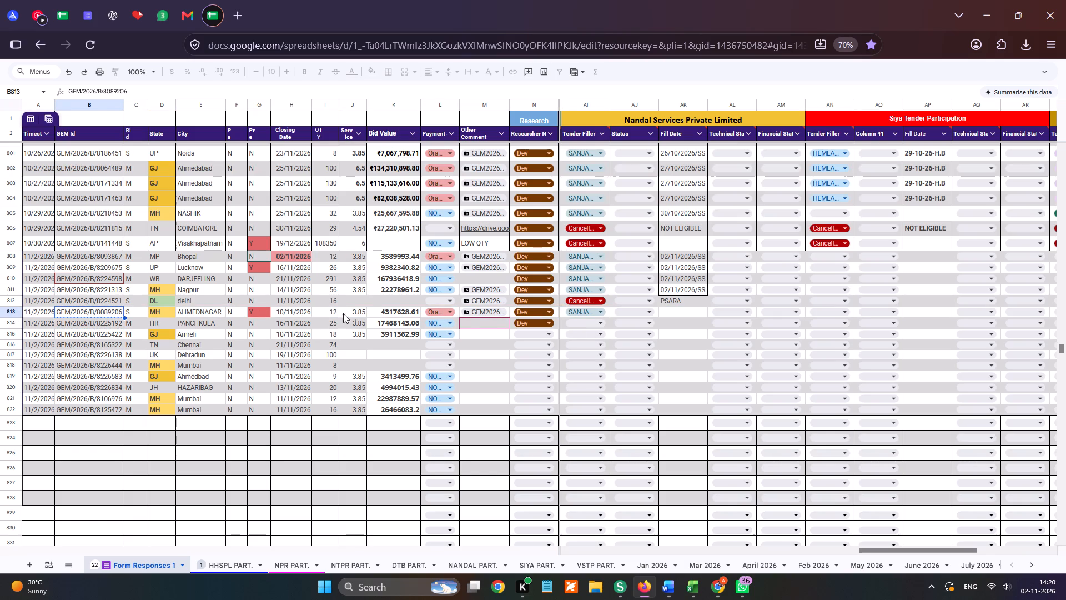
left_click(511, 331)
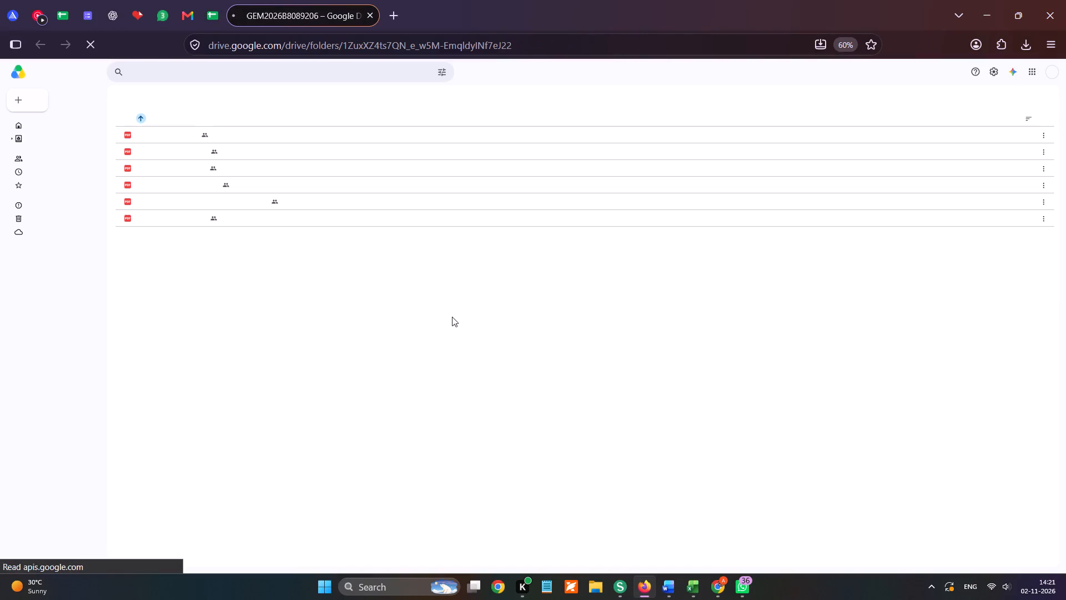
Switch to the GeM bid listing in Chrome and run an Exact Bid Search for GEM/2026/B/8089206.
left_click(713, 586)
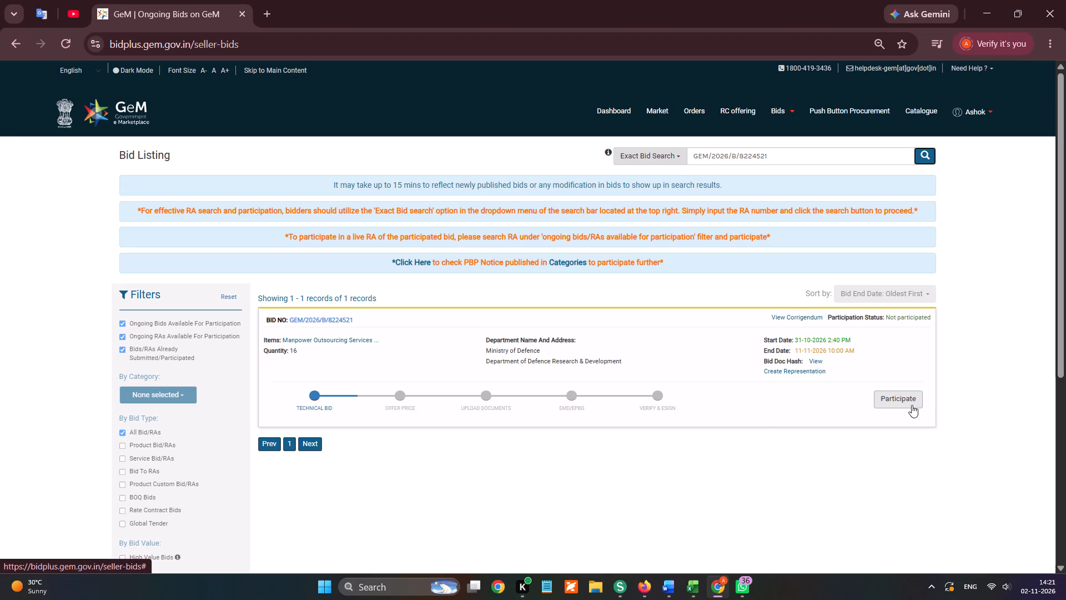
left_click(906, 401)
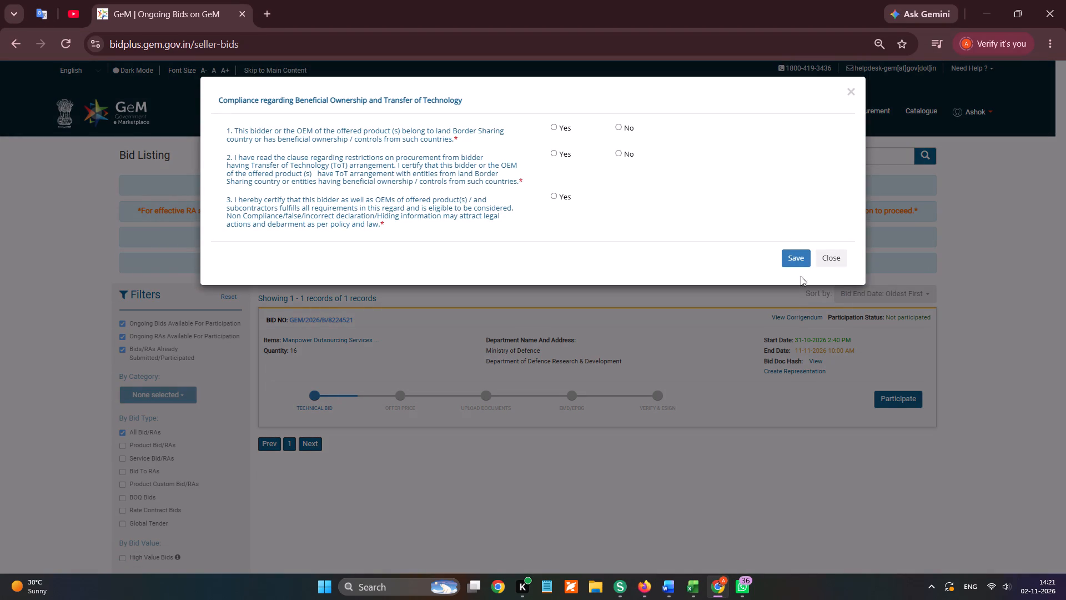
left_click(743, 382)
left_click_drag(797, 159, 685, 160)
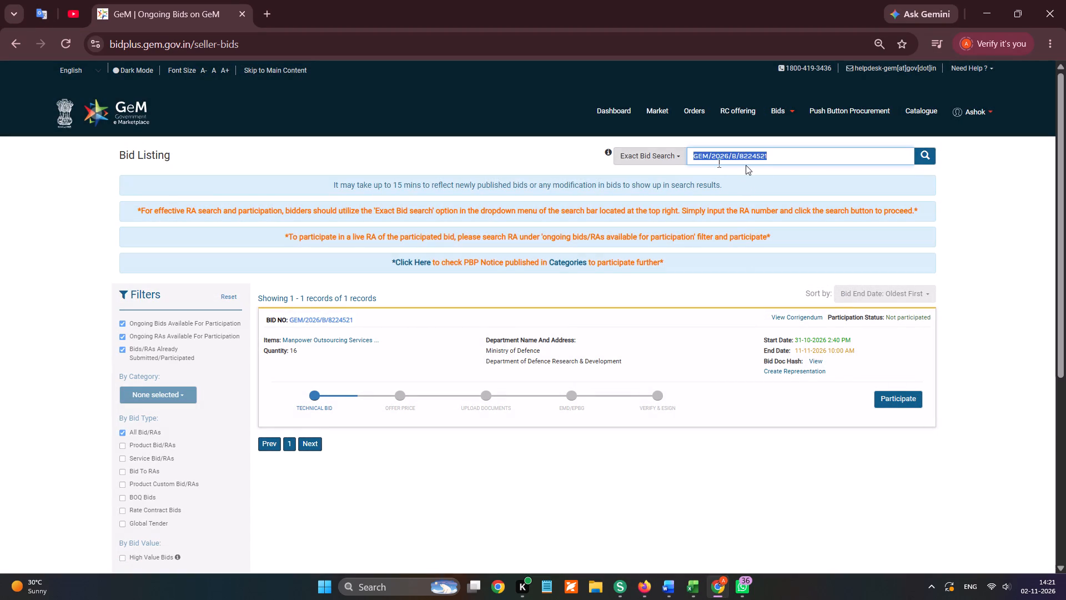
key("ctrl+v")
left_click(909, 155)
left_click(932, 156)
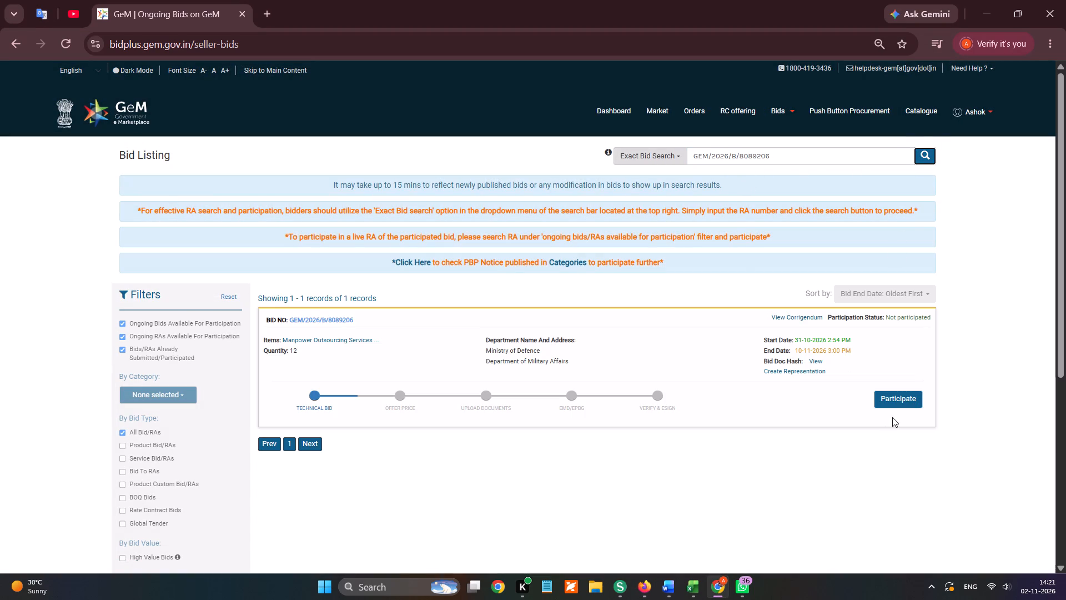
Participate in GEM/2026/B/8089206 and save the ownership compliance declaration with answers No, No and Yes.
left_click(900, 402)
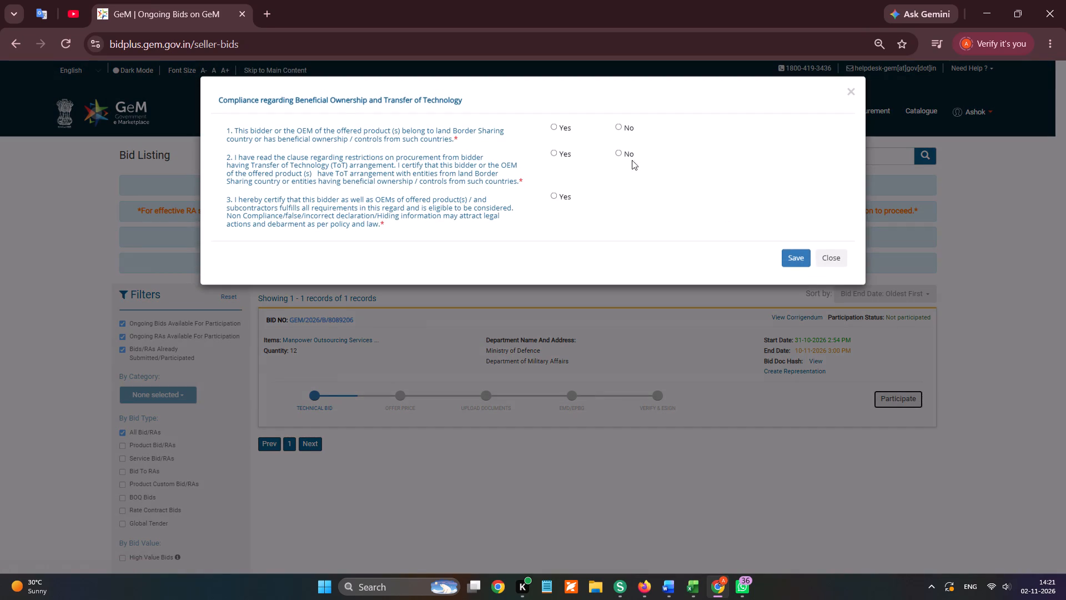
left_click(628, 154)
left_click(622, 121)
left_click(563, 197)
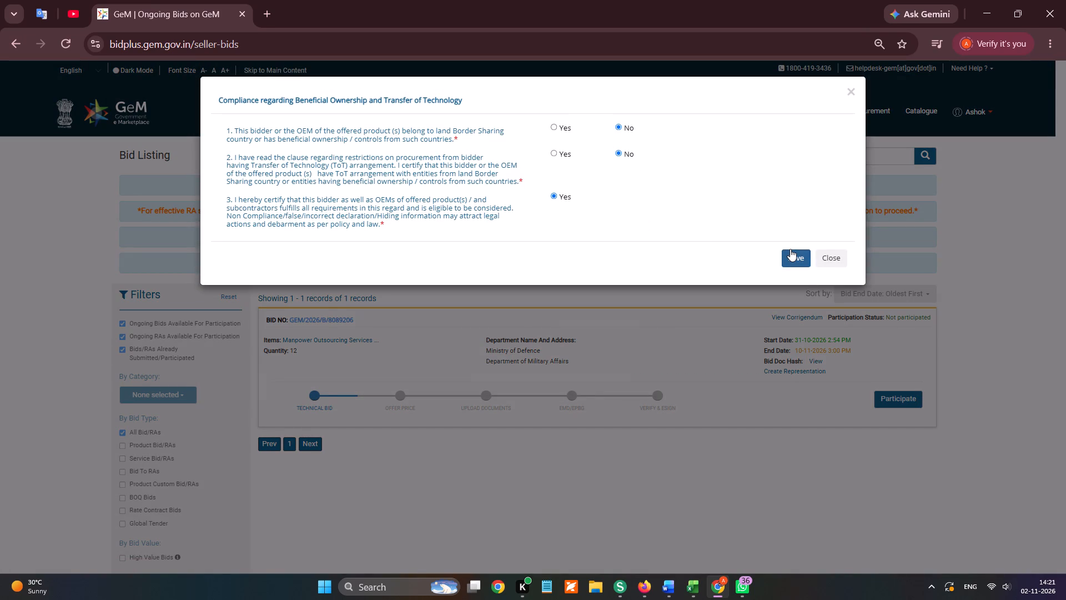
left_click(790, 249)
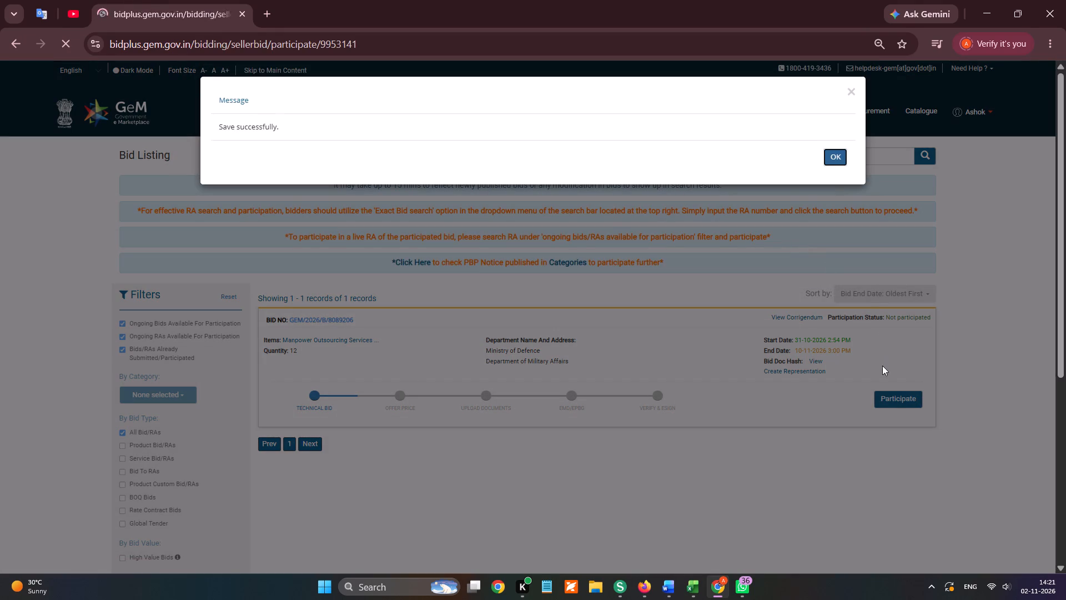
For the 8-resource catalogue item, offer Non-IT Technical function and Maharashtra as the geographical presence state, and encrypt and save it.
left_click(896, 325)
scroll(740, 234, "down", 5)
left_click(738, 260)
left_click(868, 321)
scroll(804, 285, "down", 1)
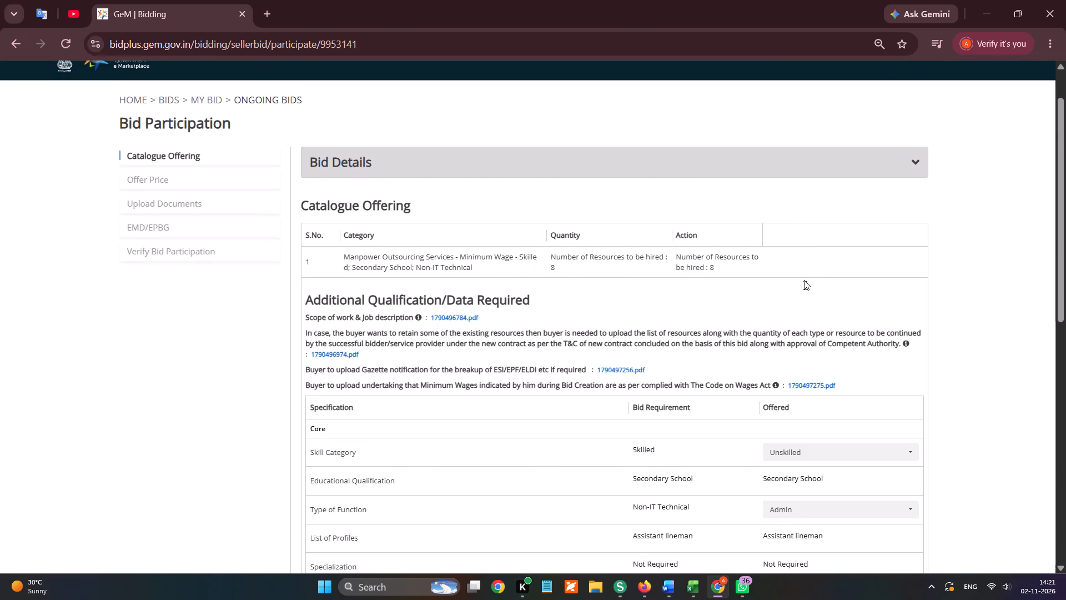
left_click(773, 366)
scroll(792, 332, "down", 1)
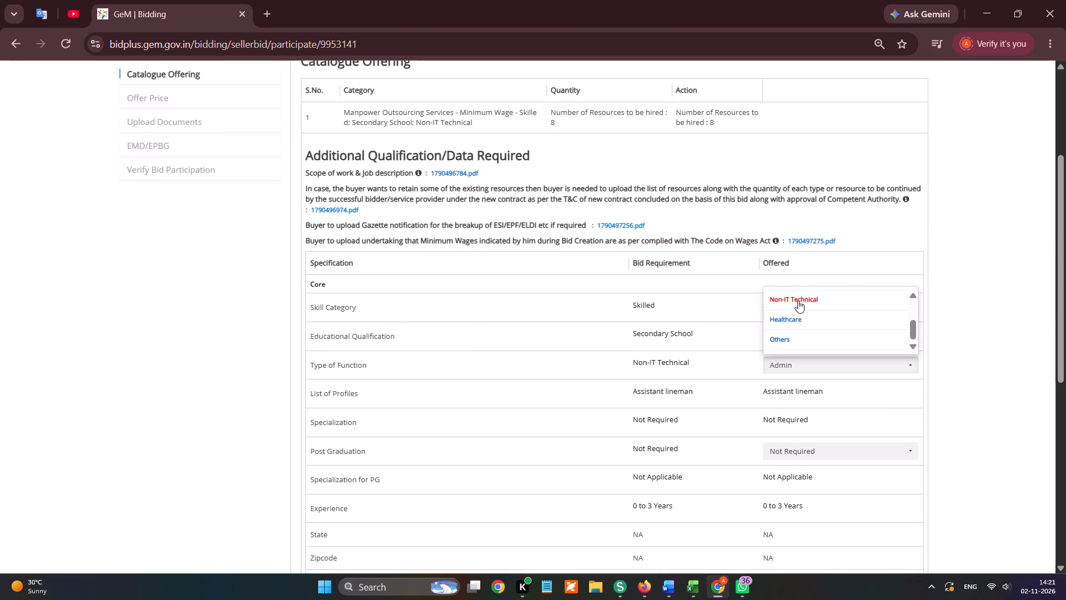
left_click(798, 301)
scroll(796, 312, "down", 1)
left_click(782, 451)
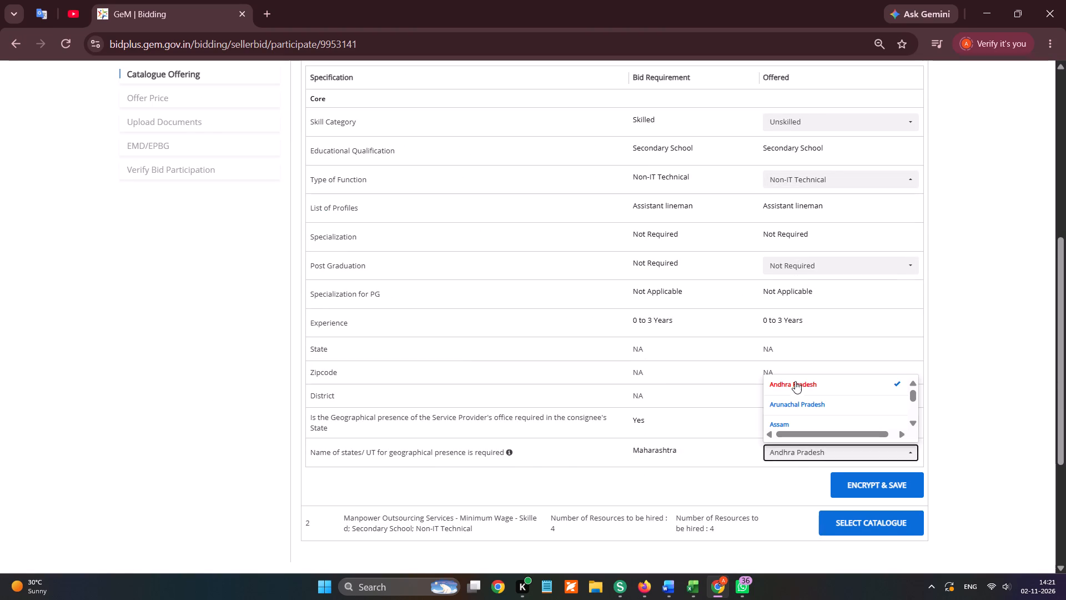
left_click(796, 380)
left_click(791, 462)
left_click(794, 454)
key("m")
left_click(801, 427)
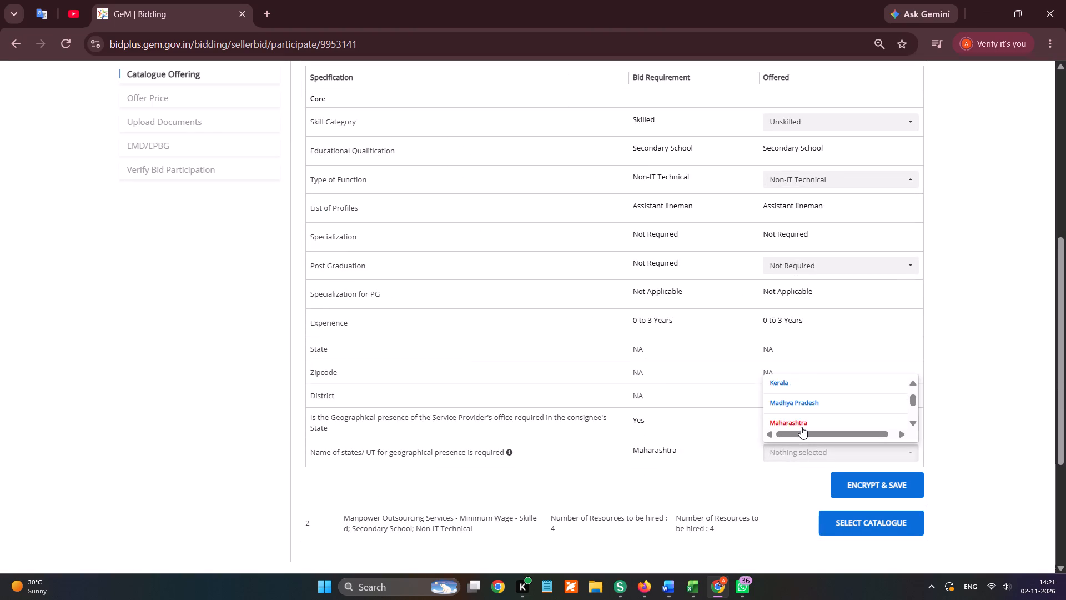
left_click(792, 493)
left_click(855, 488)
For the 4-resource catalogue item, offer Non-IT Technical function and Maharashtra presence, encrypt and save it, and continue to Offer Price.
scroll(879, 409, "down", 1)
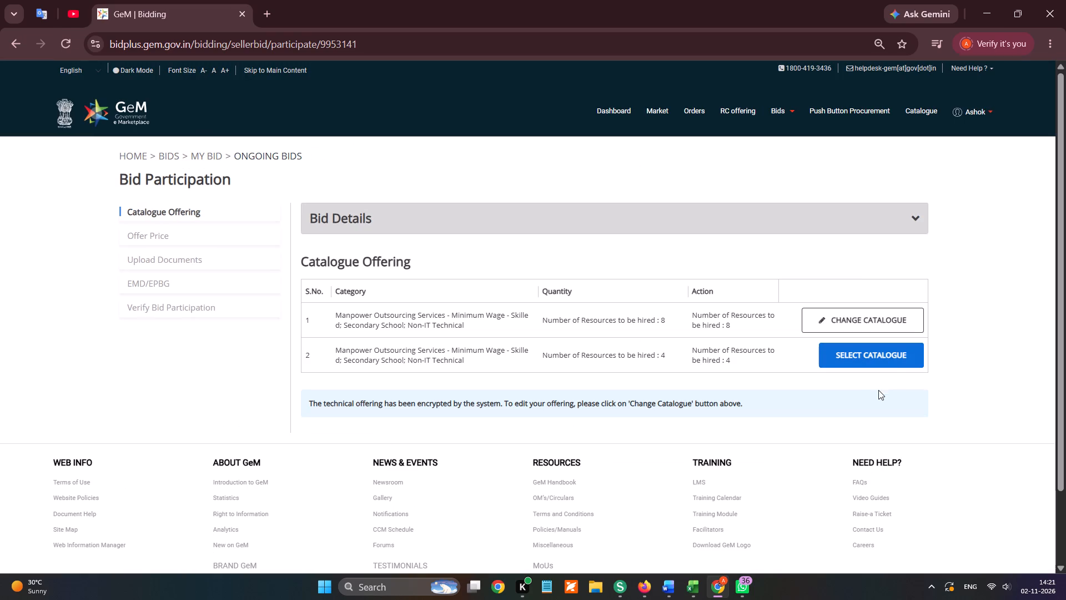
left_click(886, 368)
left_click(886, 354)
scroll(847, 332, "down", 4)
left_click(789, 208)
scroll(785, 255, "down", 1)
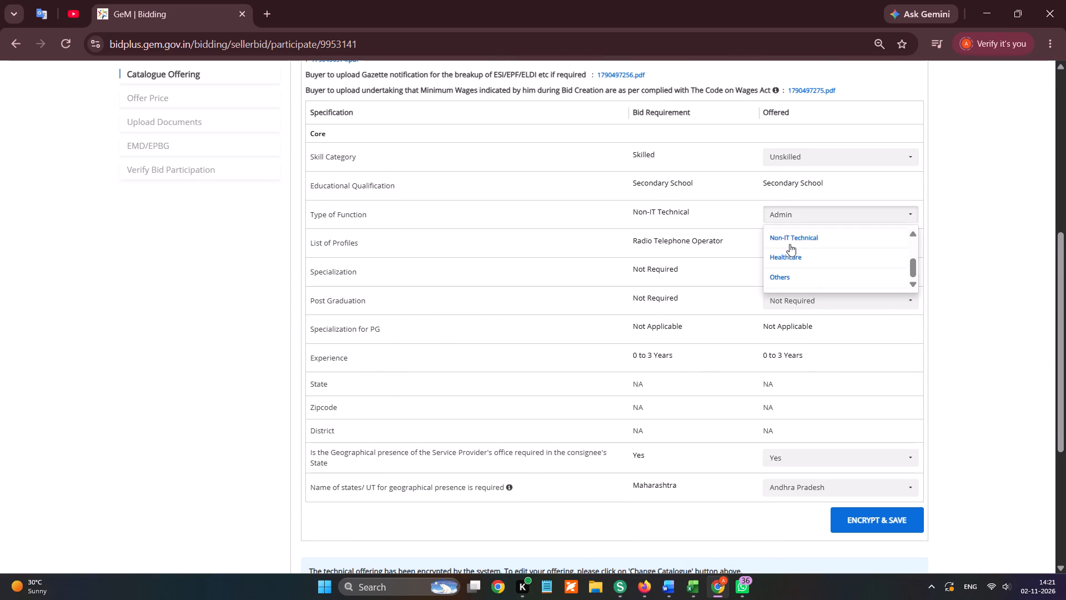
left_click(792, 239)
left_click(792, 155)
left_click(778, 213)
scroll(782, 245, "down", 1)
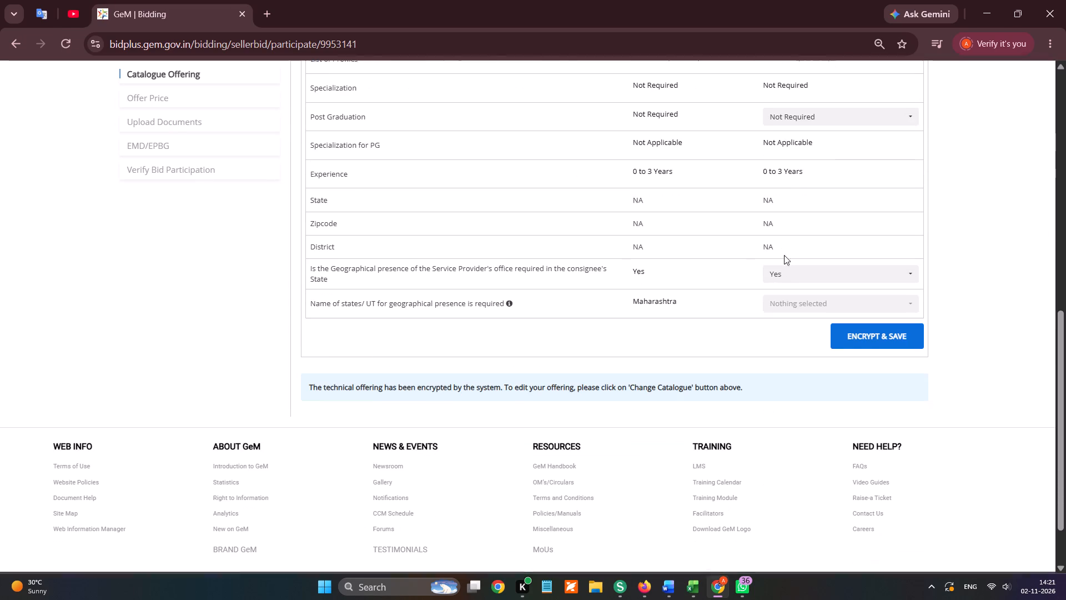
left_click(788, 307)
key("m")
left_click(785, 343)
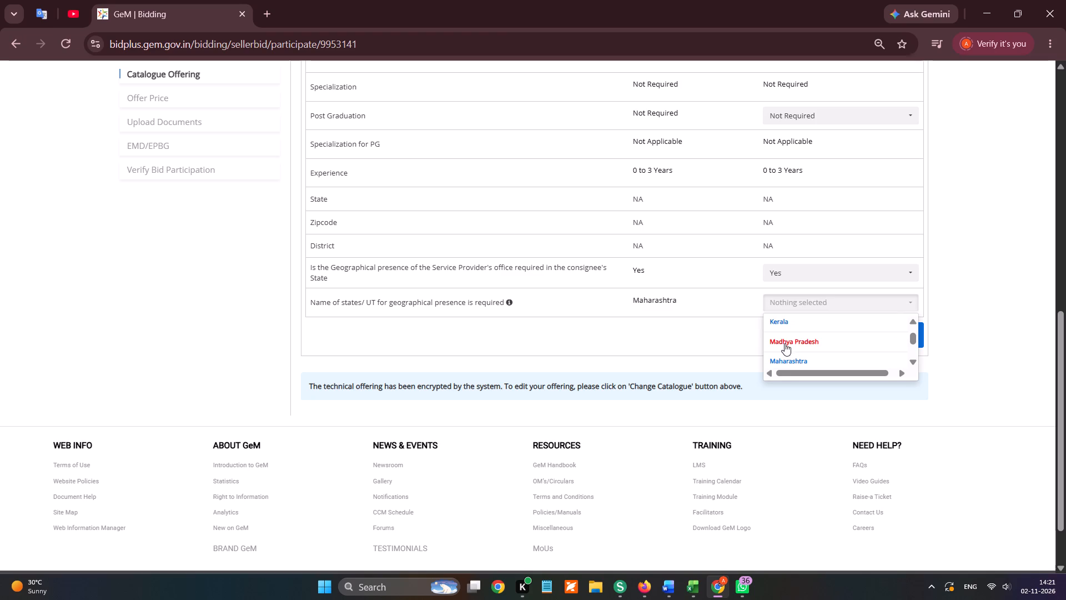
left_click(786, 361)
left_click(787, 341)
left_click(718, 352)
left_click(850, 337)
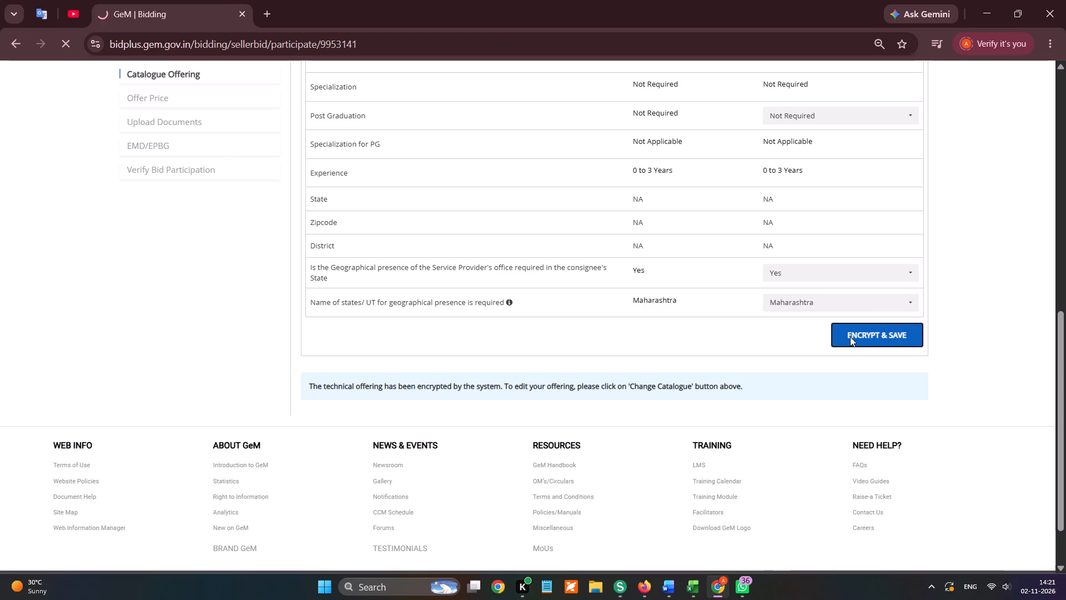
left_click(894, 408)
Enter 3.85 as the service charge percentage for both manpower items in the offer price.
scroll(876, 394, "down", 1)
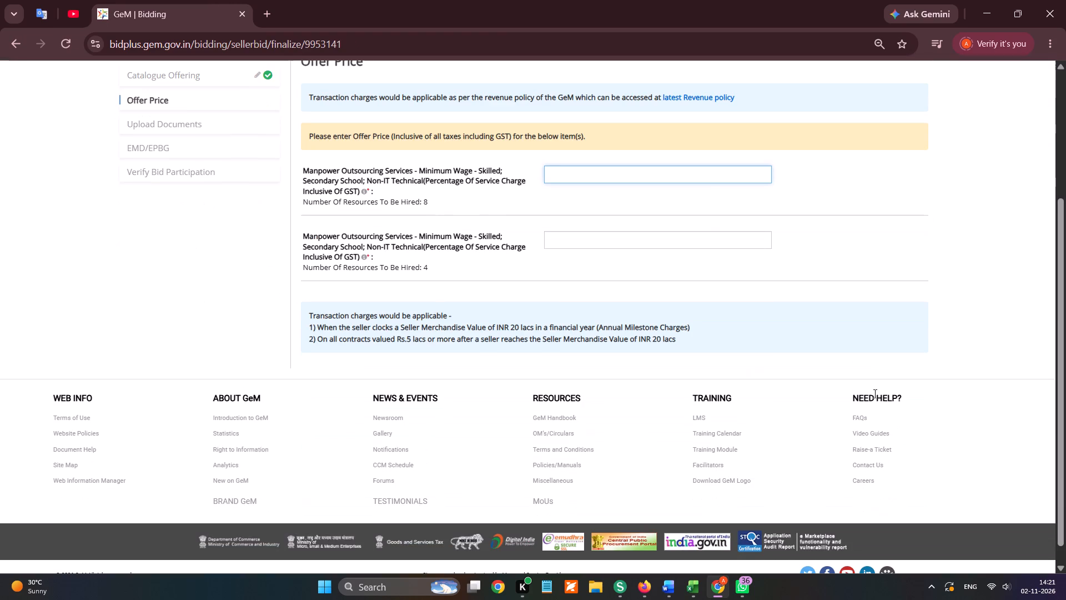
type("3.85")
key("Tab")
type("3.85")
key("Tab")
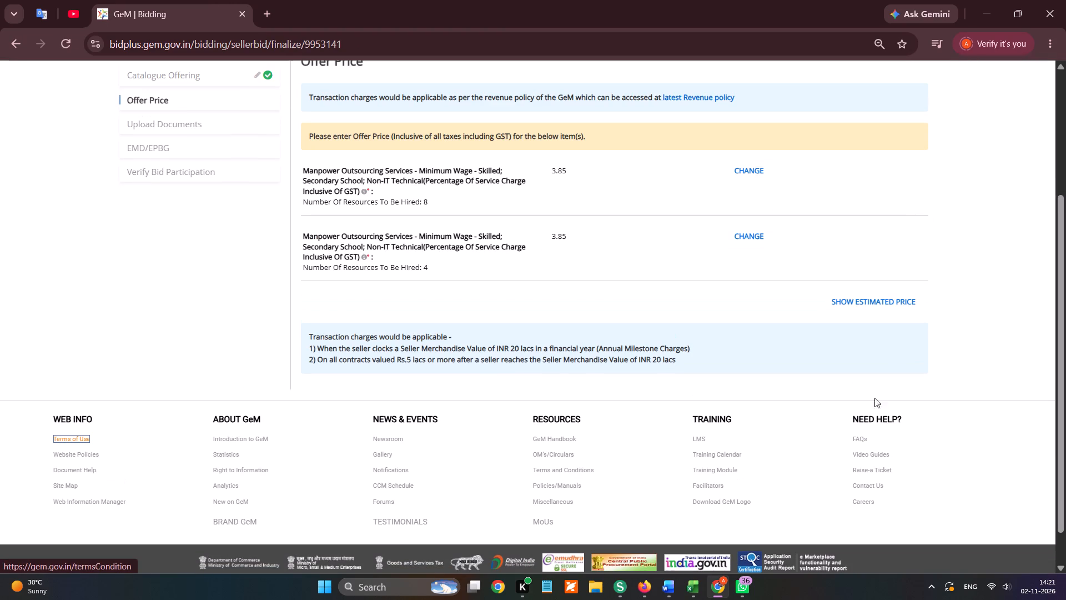
Show the estimated price, copy the Total Offer Price amount, and proceed to Upload Documents.
left_click(864, 296)
scroll(823, 313, "down", 7)
double_click(719, 468)
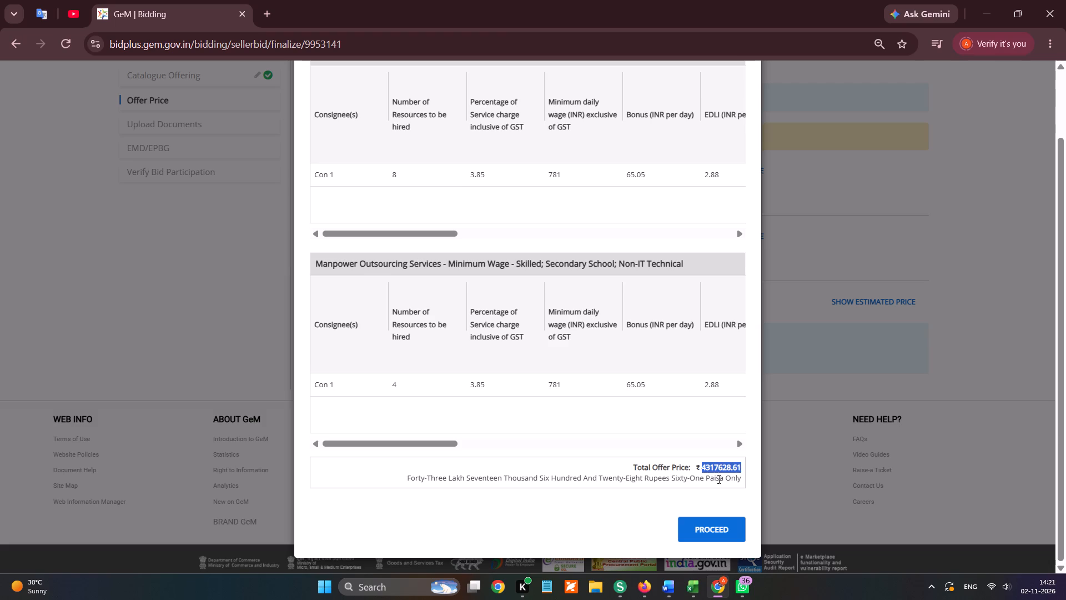
key("ctrl+c")
left_click(722, 527)
left_click(884, 347)
left_click(592, 167)
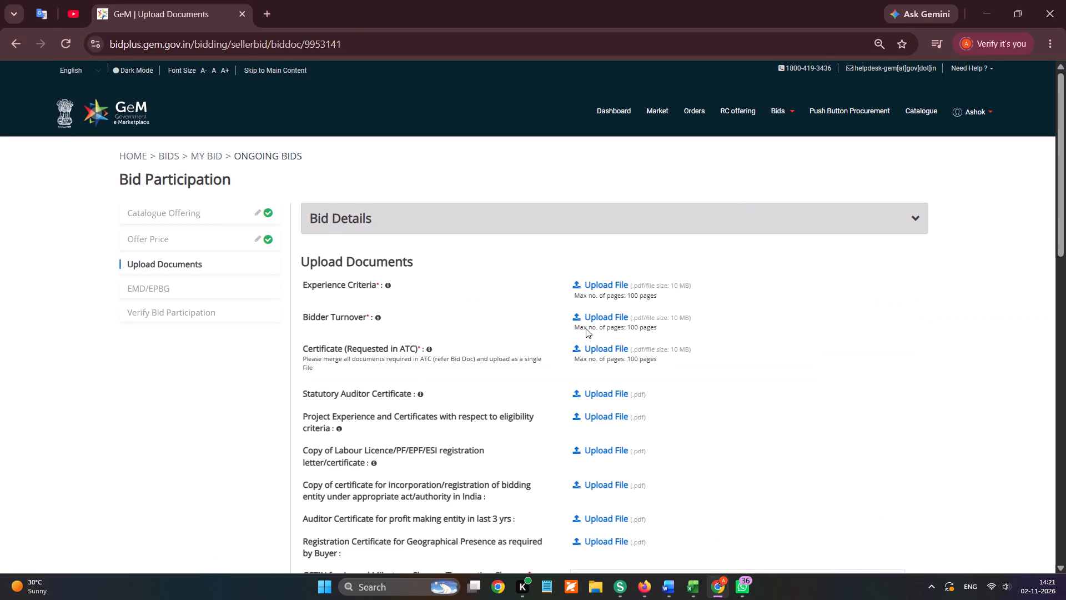
Upload experience-criteria-nandal from the Gem Bid Documents - Nandal folder for Experience Criteria, and the turnover file for Bidder Turnover.
left_click(605, 283)
scroll(102, 240, "up", 4)
left_click(89, 211)
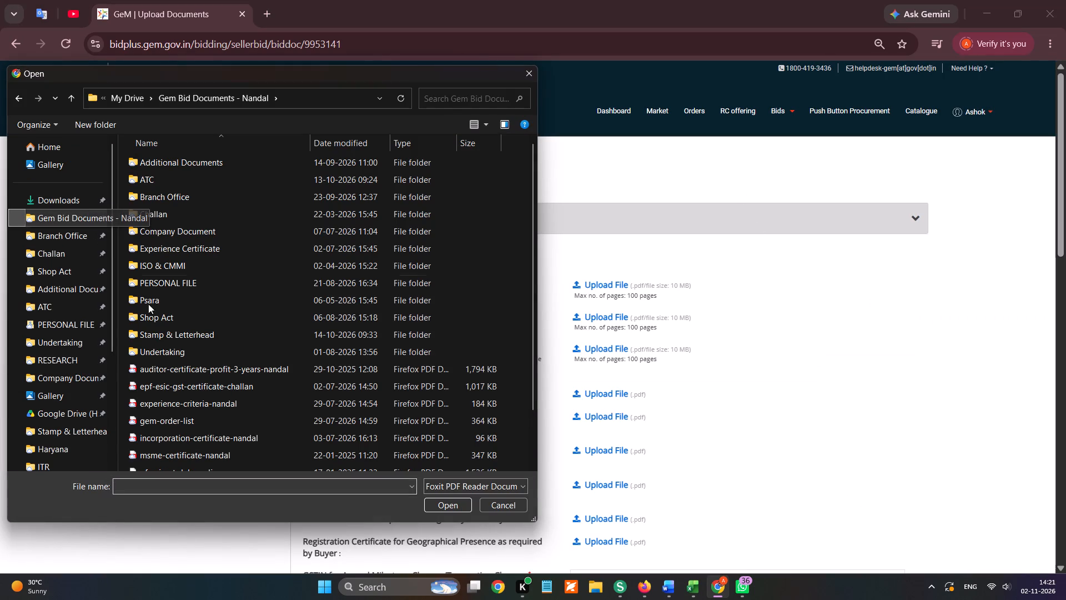
double_click(163, 401)
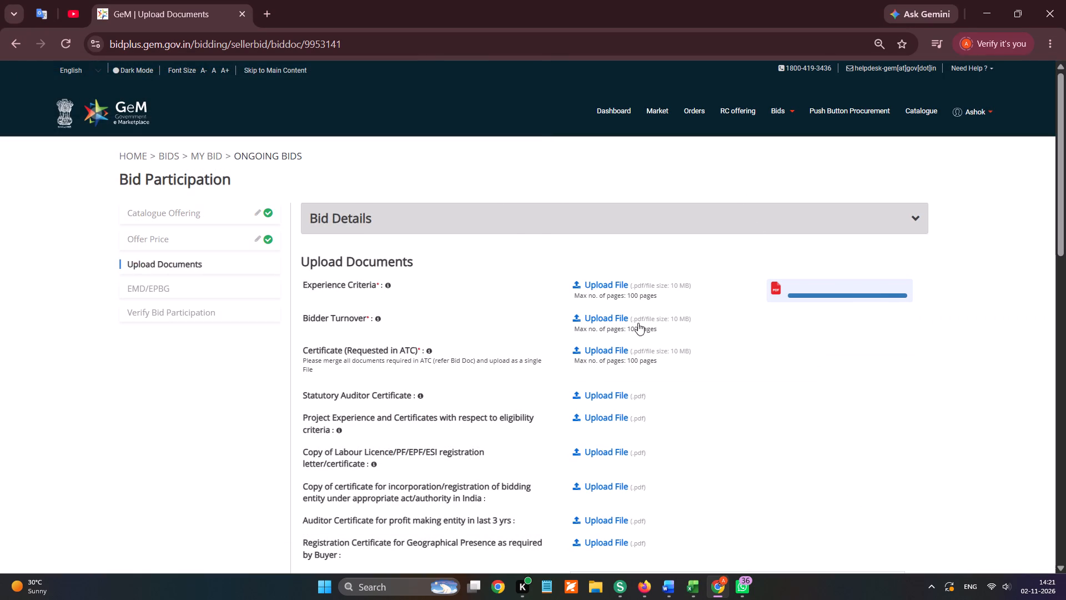
left_click(617, 321)
scroll(306, 415, "down", 7)
double_click(165, 467)
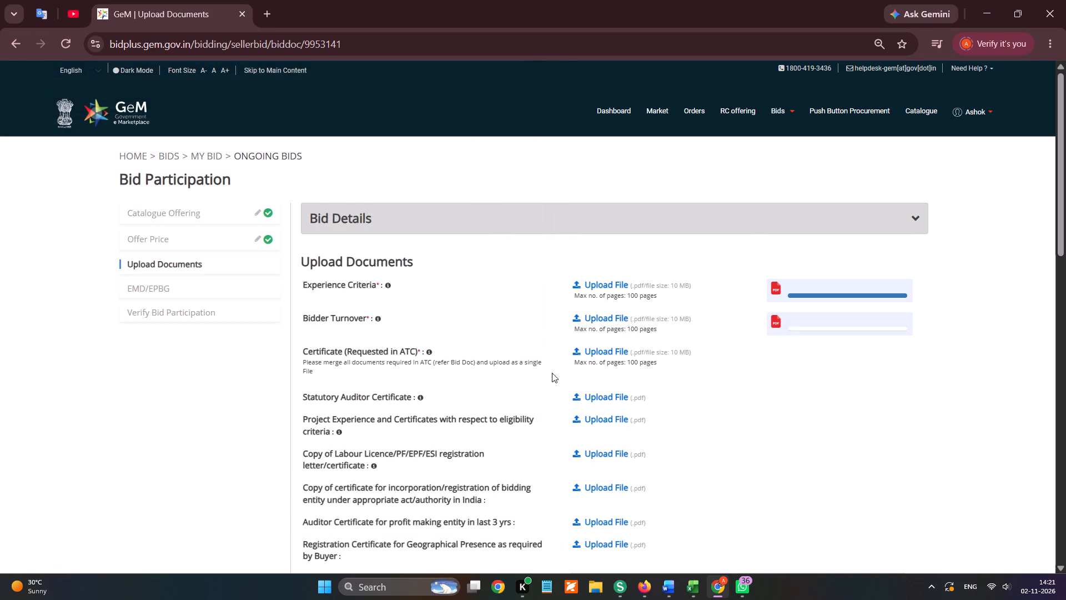
From the GEM2026B8089206 Drive folder in Firefox, download the ESIC EPF EDLI, MINIMUM WAGES, RETENTION OF EXISTING RESOURCES and SCOPE OF WORK PDFs.
key("alt+Tab")
left_click(303, 2)
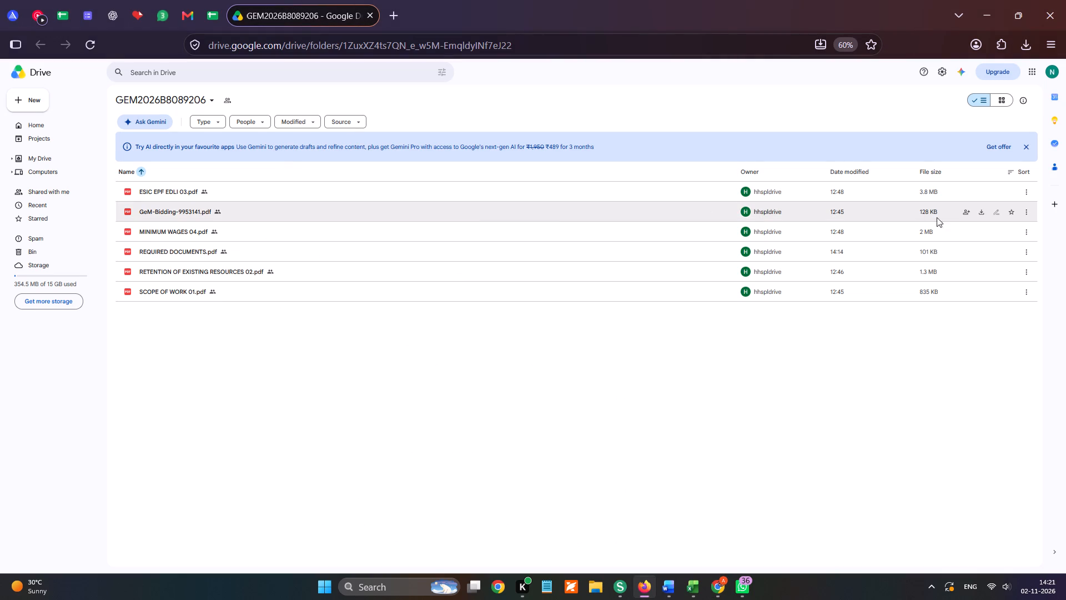
left_click(984, 193)
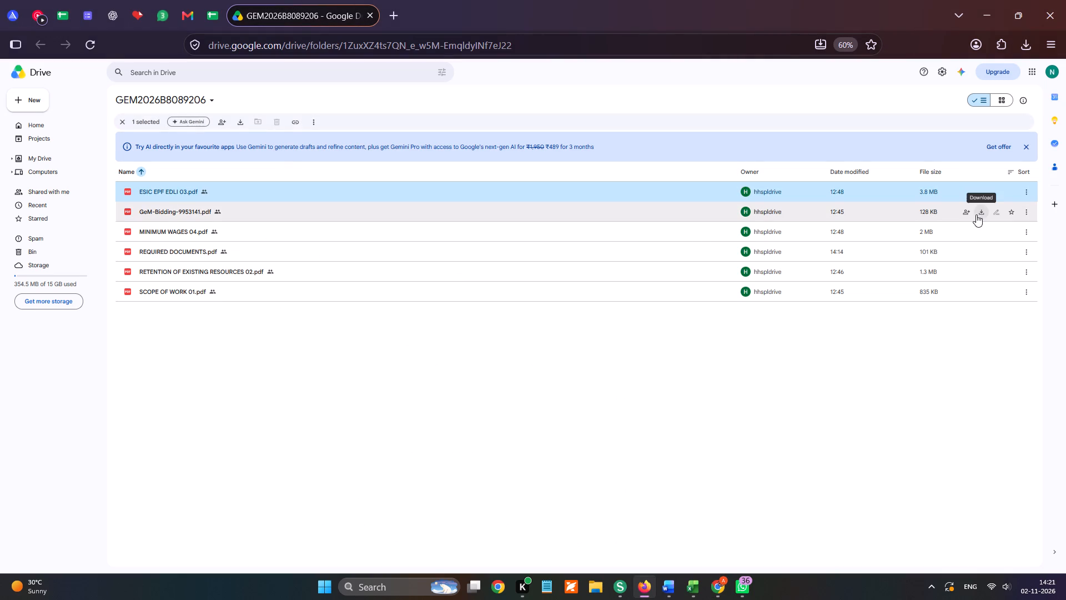
left_click(980, 232)
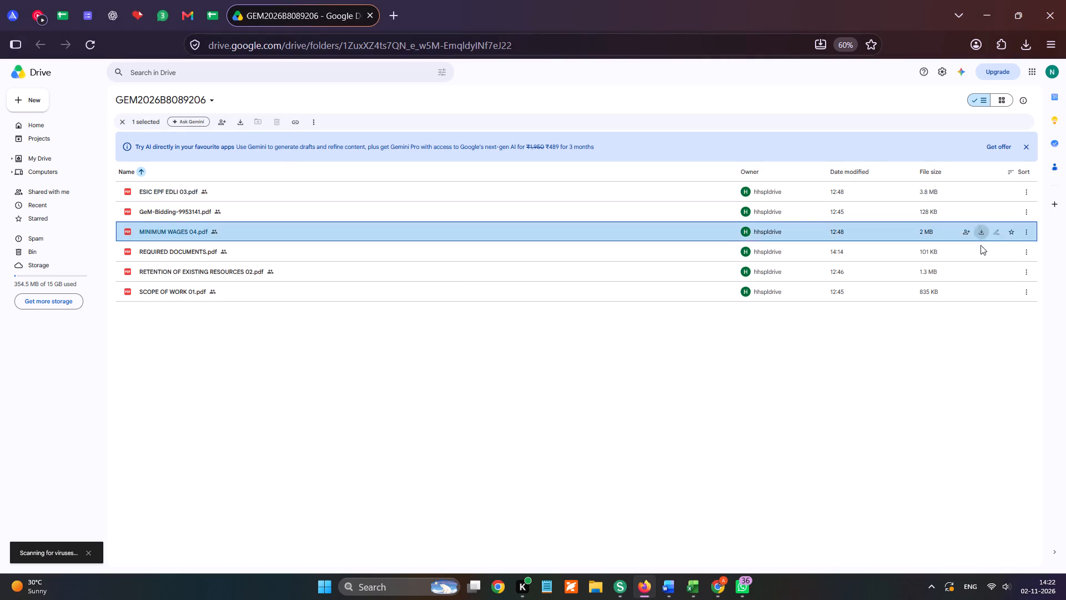
left_click(985, 270)
left_click(985, 298)
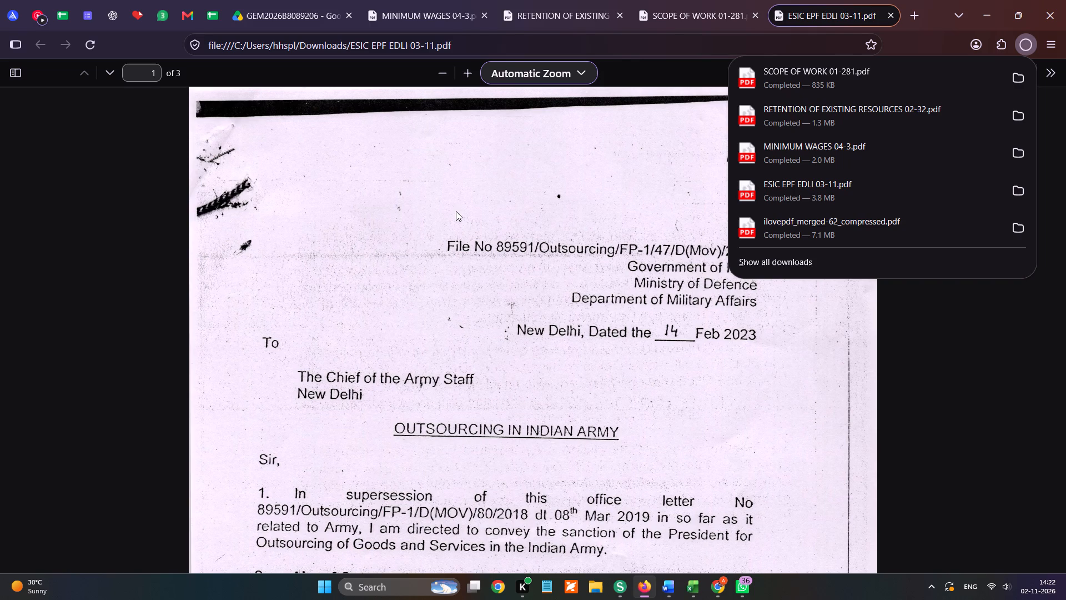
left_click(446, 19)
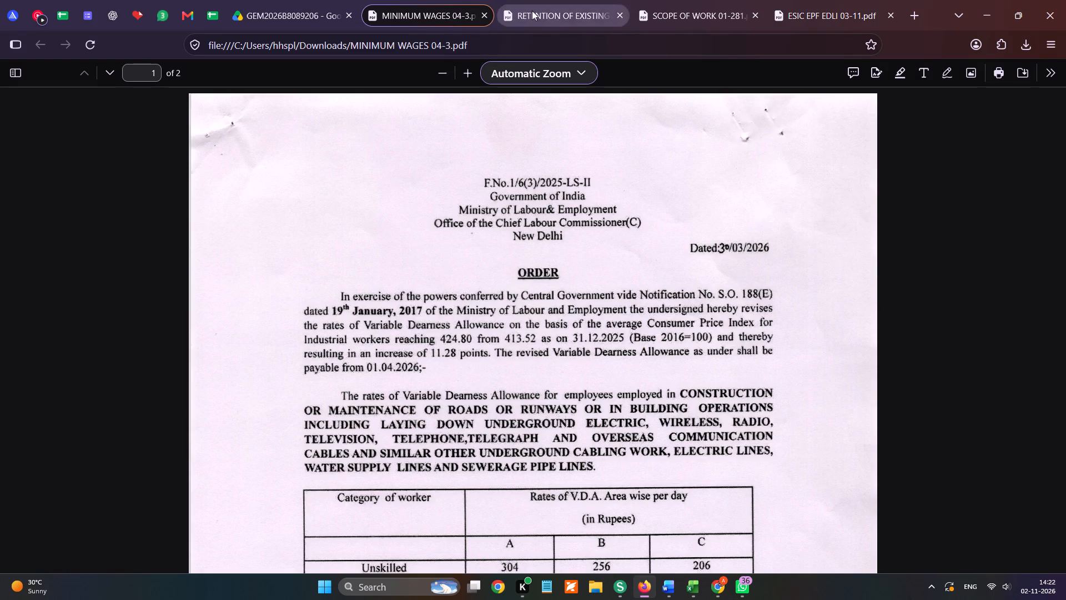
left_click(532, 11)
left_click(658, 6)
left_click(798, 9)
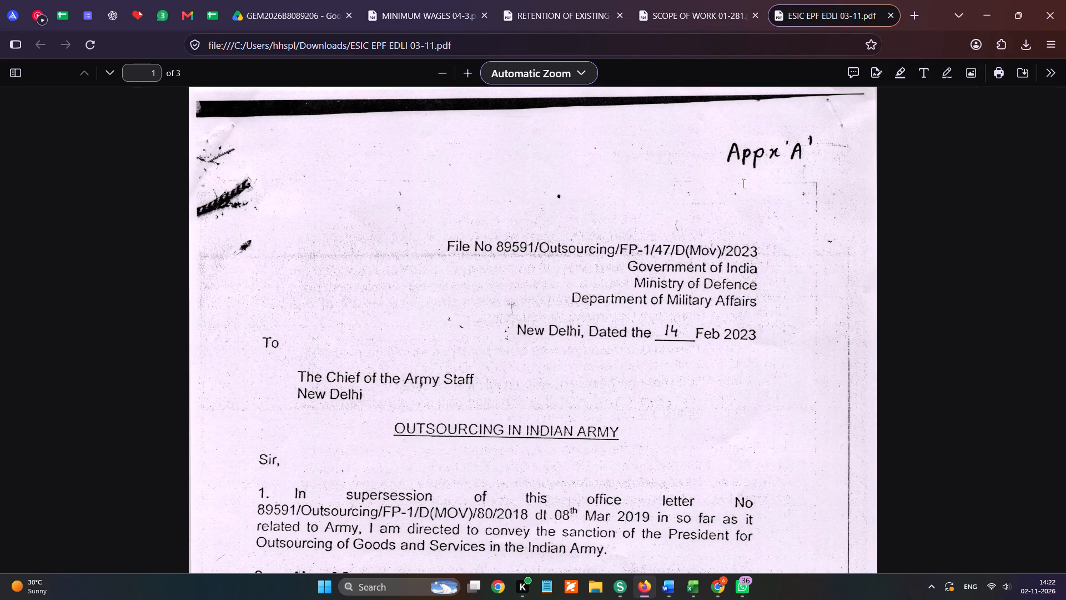
In Sejda PDF Desktop, start a merge with the downloaded SCOPE OF WORK, RETENTION OF EXISTING RESOURCES, MINIMUM WAGES and ESIC EPF EDLI PDFs.
left_click(617, 587)
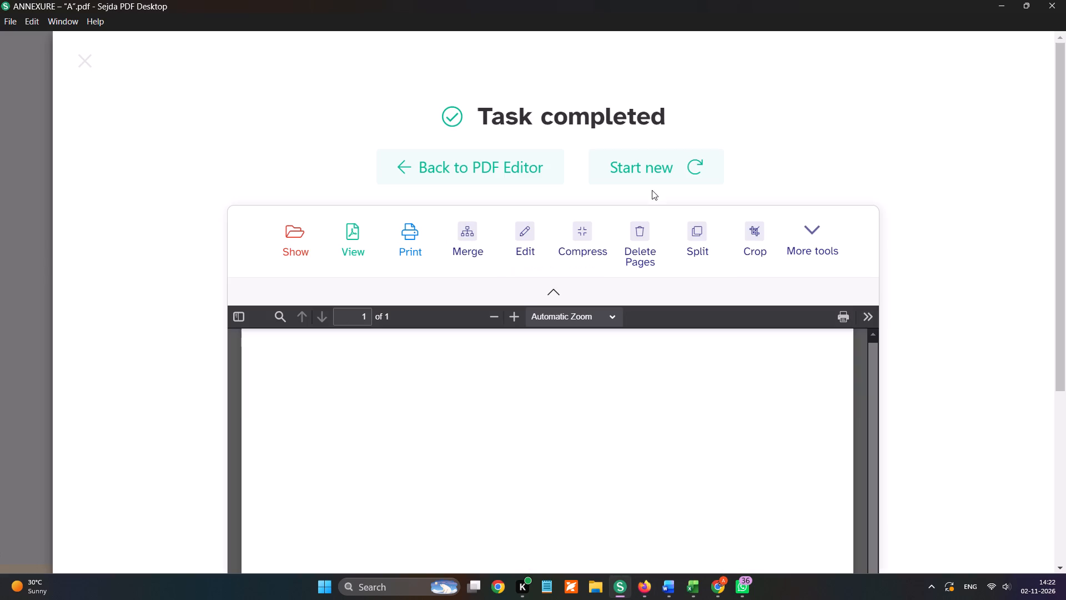
left_click(652, 189)
left_click(658, 180)
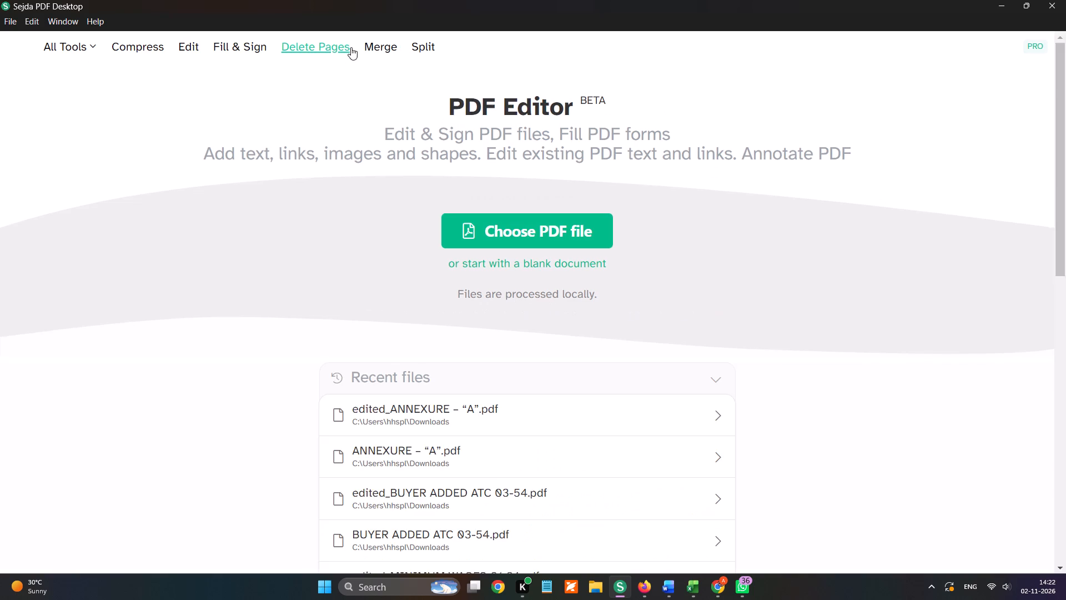
left_click(351, 47)
left_click(364, 45)
left_click(512, 208)
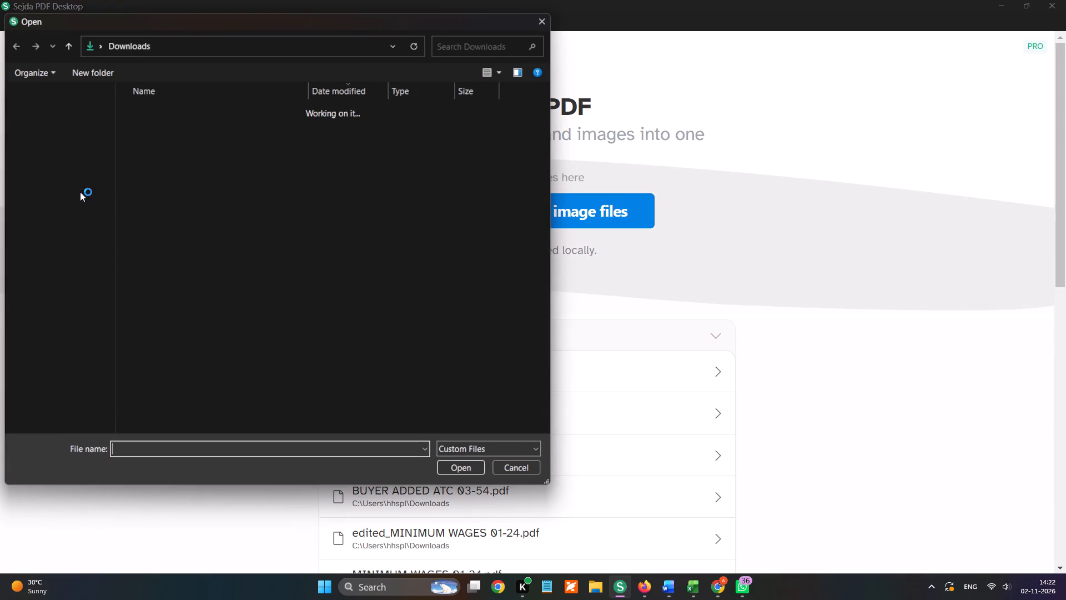
scroll(66, 181, "up", 6)
left_click(69, 137)
left_click(77, 127)
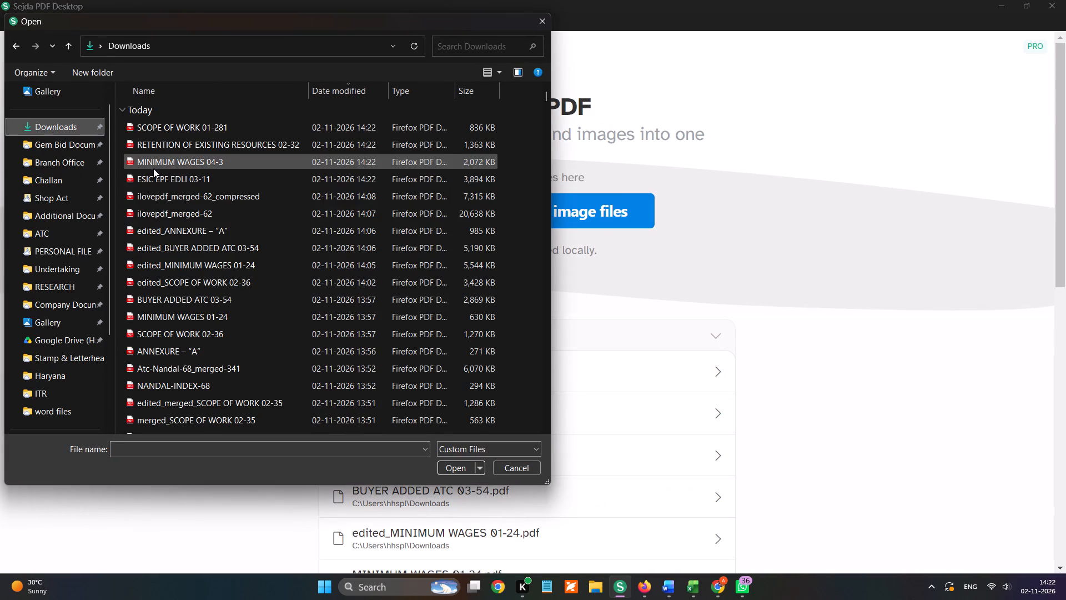
left_click(151, 174, "ctrl")
left_click(157, 160, "ctrl")
left_click(167, 144, "ctrl")
left_click(185, 127, "ctrl")
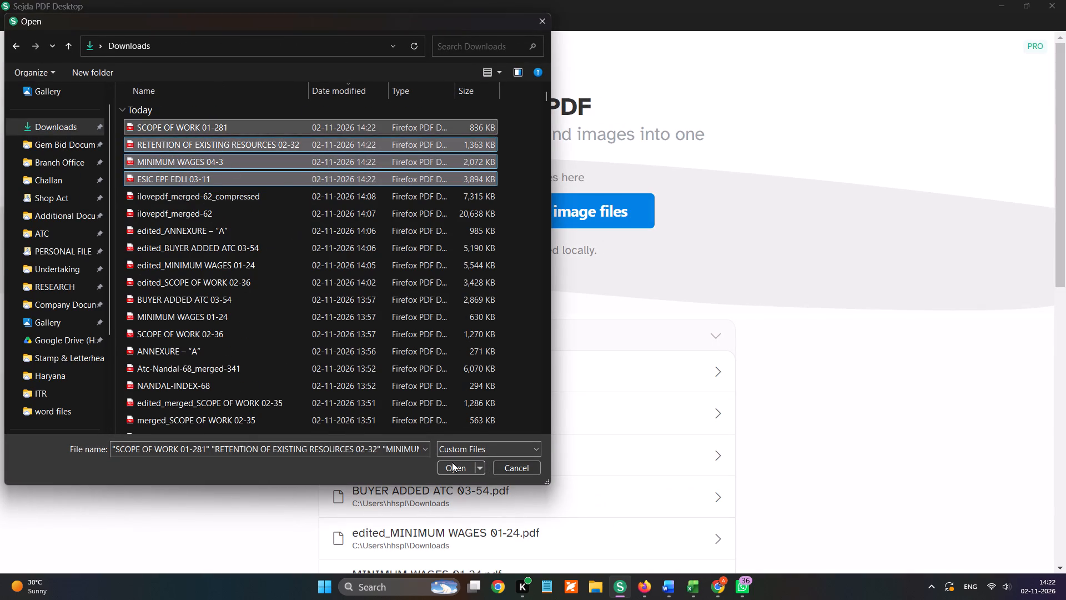
left_click(452, 462)
Order the files as Scope of Work, Retention, ESIC EPF EDLI, Minimum Wages, and merge them into Downloads as merged_SCOPE OF WORK 01-281.
left_click_drag(717, 273, 280, 247)
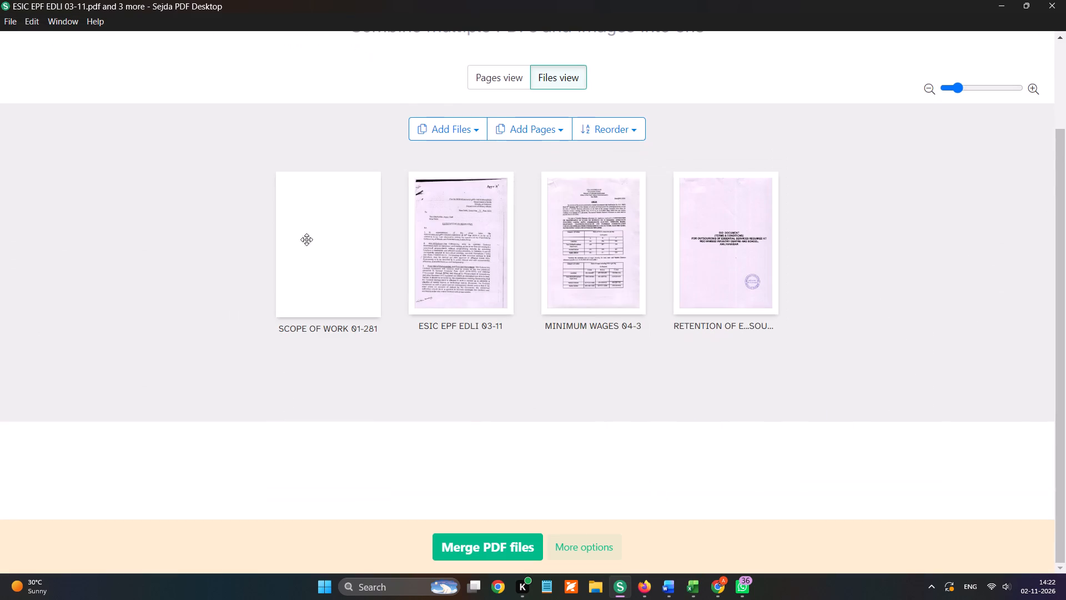
left_click_drag(726, 313, 428, 296)
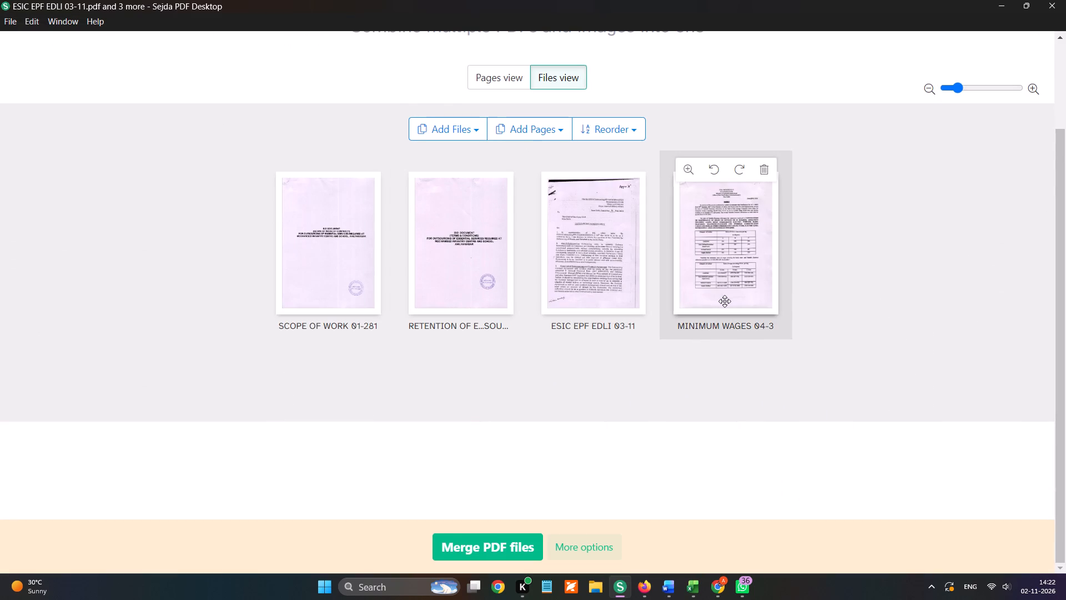
left_click_drag(725, 301, 580, 289)
left_click_drag(706, 268, 652, 269)
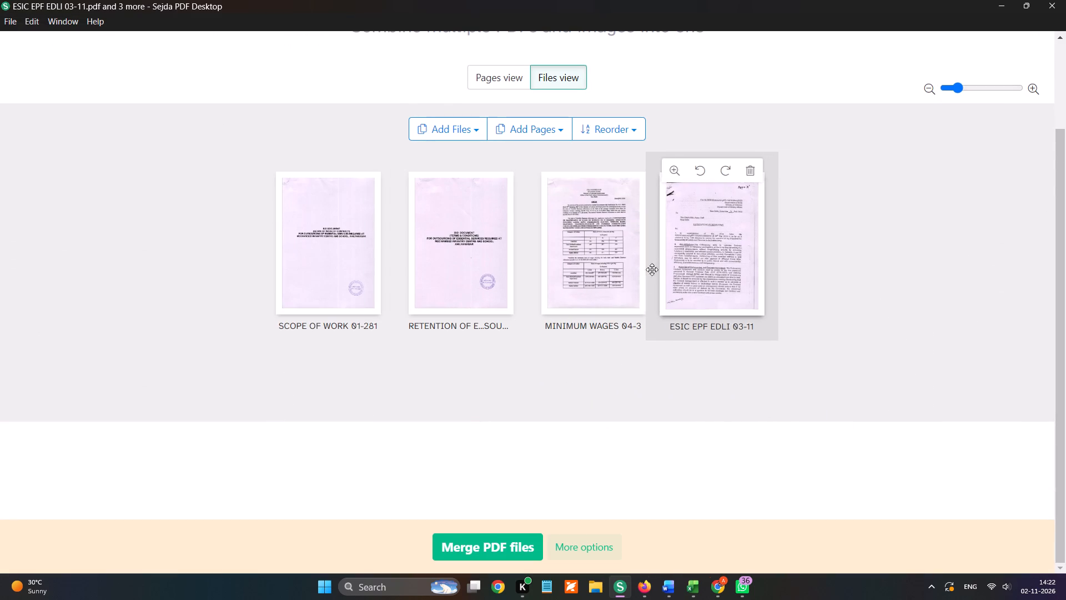
left_click_drag(652, 269, 593, 264)
left_click(498, 542)
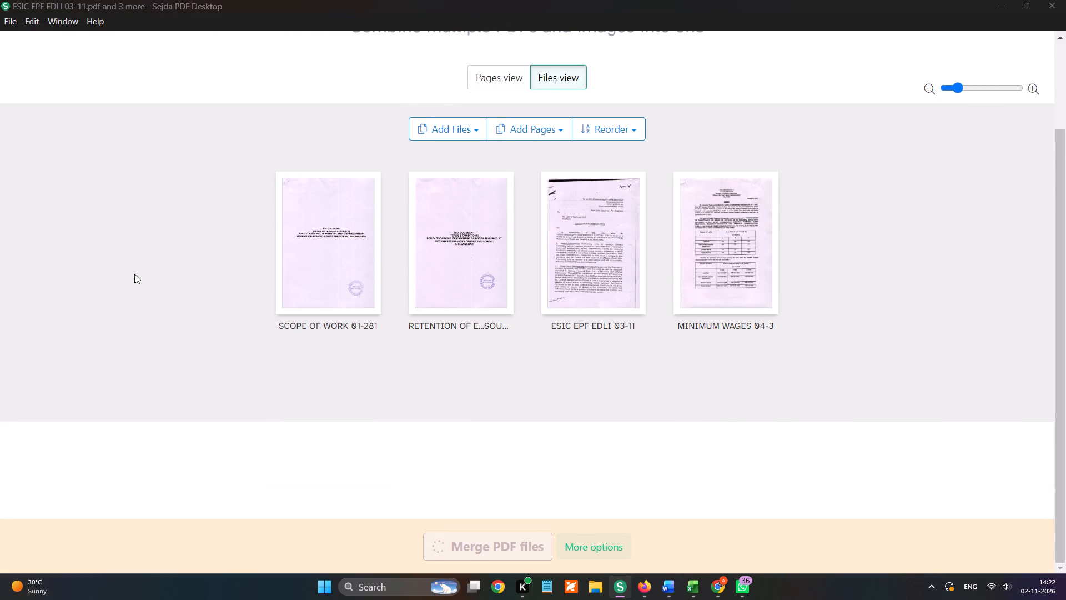
scroll(61, 129, "up", 4)
left_click(68, 166)
left_click(74, 156)
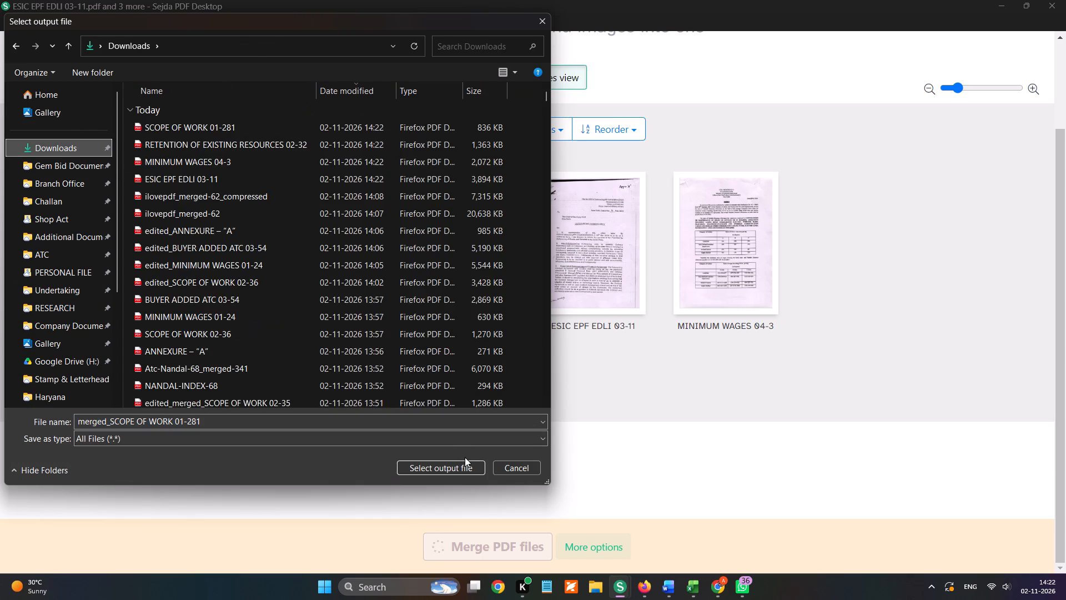
left_click(464, 460)
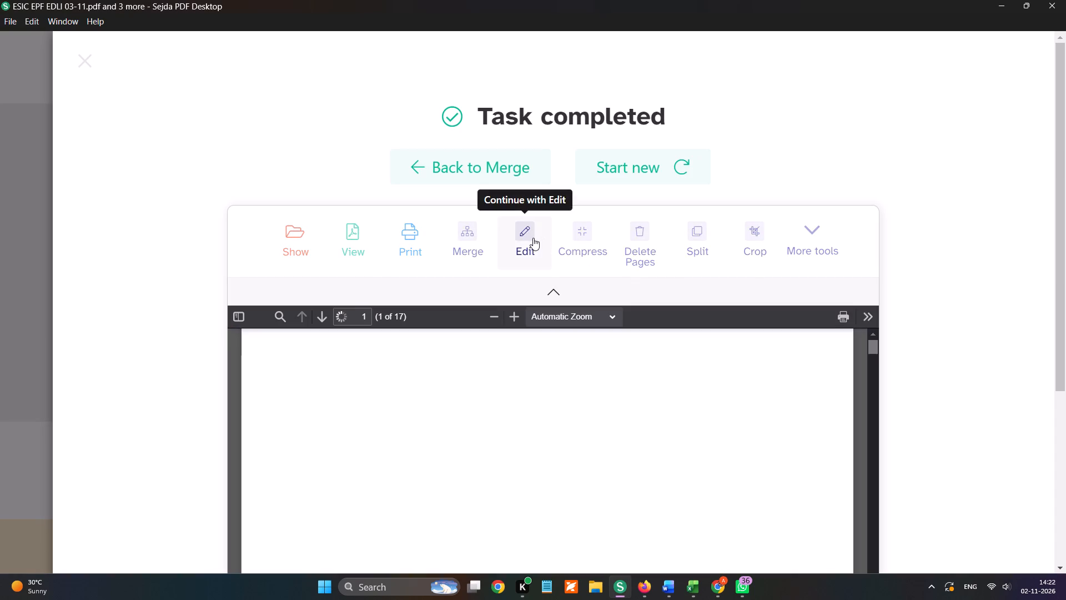
Open the merged PDF for editing and place the Nandal Services director signature near the lower left of page 1.
left_click(533, 238)
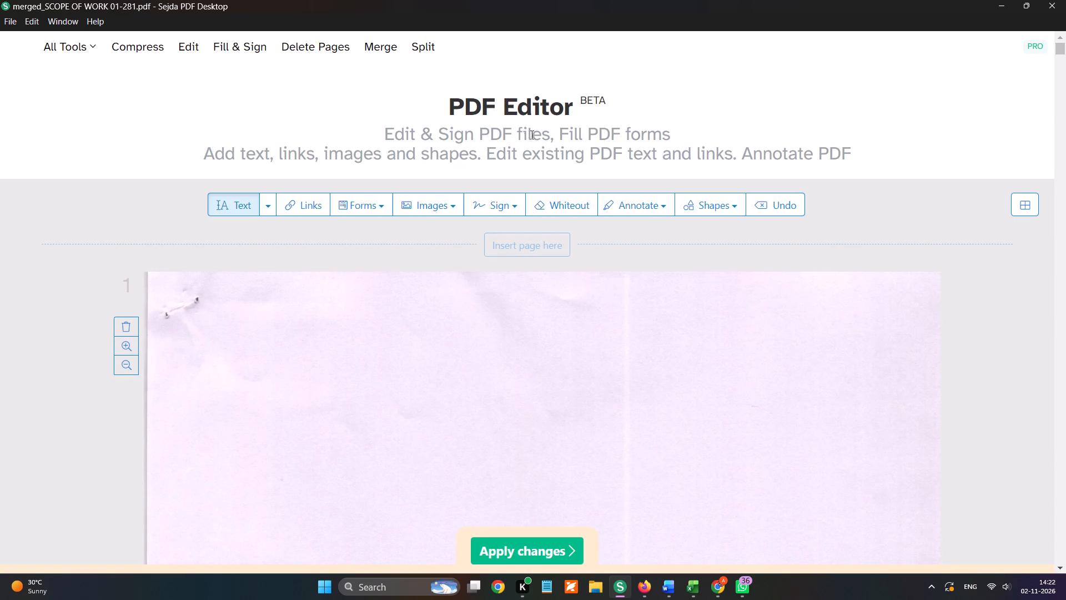
left_click(509, 216)
left_click(551, 324)
scroll(561, 309, "down", 4)
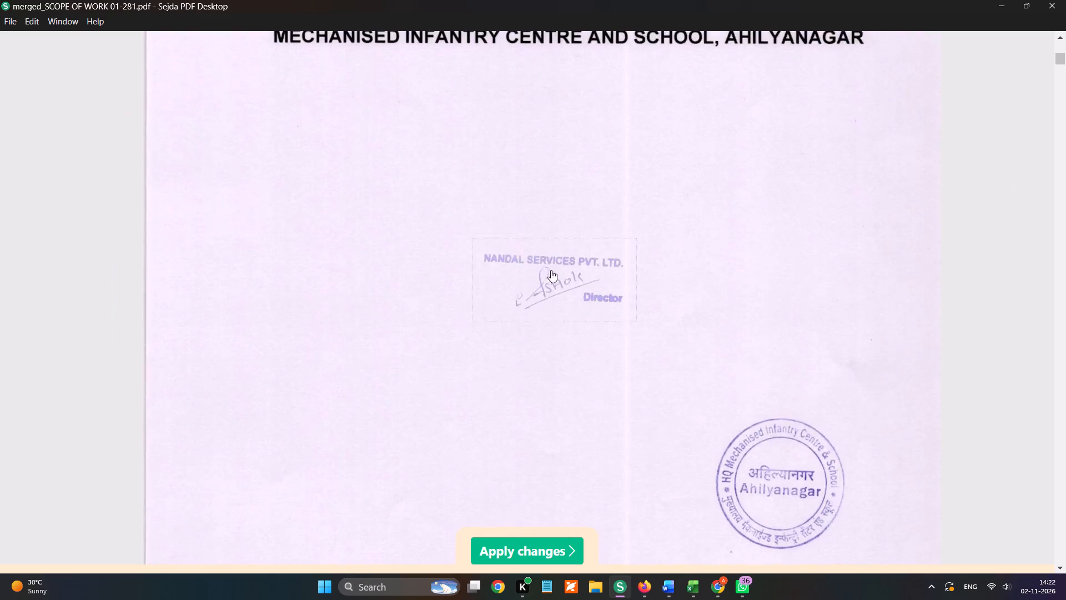
scroll(550, 263, "down", 2)
left_click(321, 197)
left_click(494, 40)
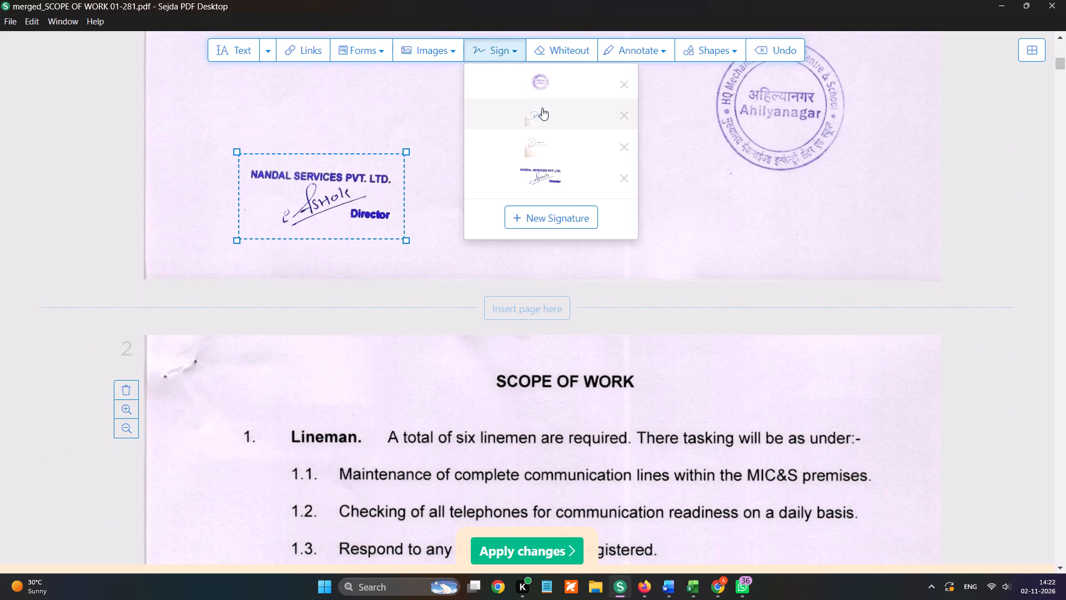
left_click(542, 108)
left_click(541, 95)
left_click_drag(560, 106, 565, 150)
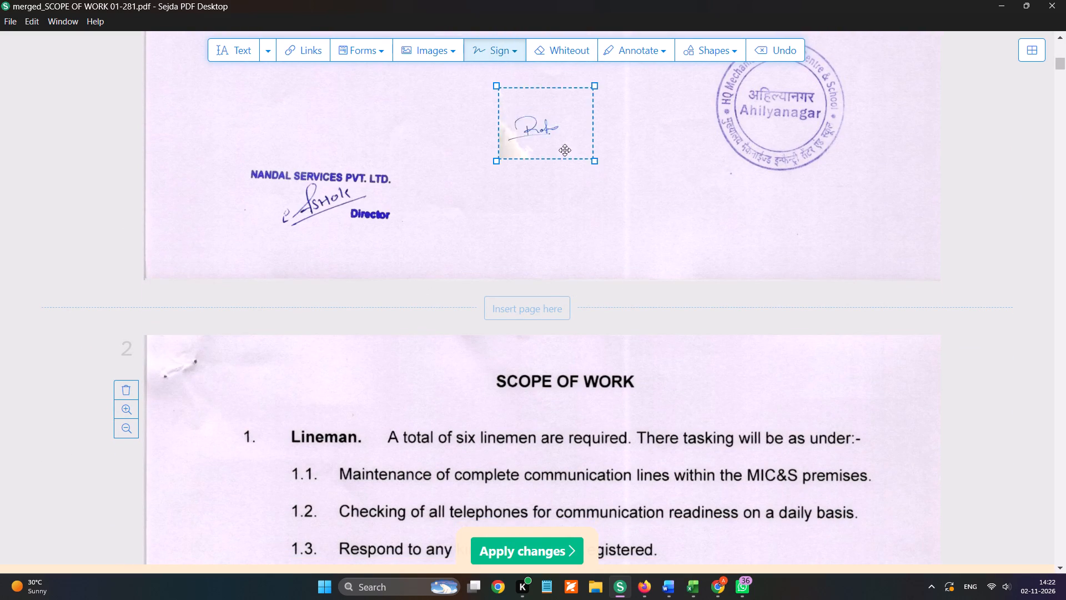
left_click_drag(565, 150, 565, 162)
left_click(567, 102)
Place the round Nandal Services stamp beside the director signature and repeat both the stamp and the signature on all pages.
left_click(517, 49)
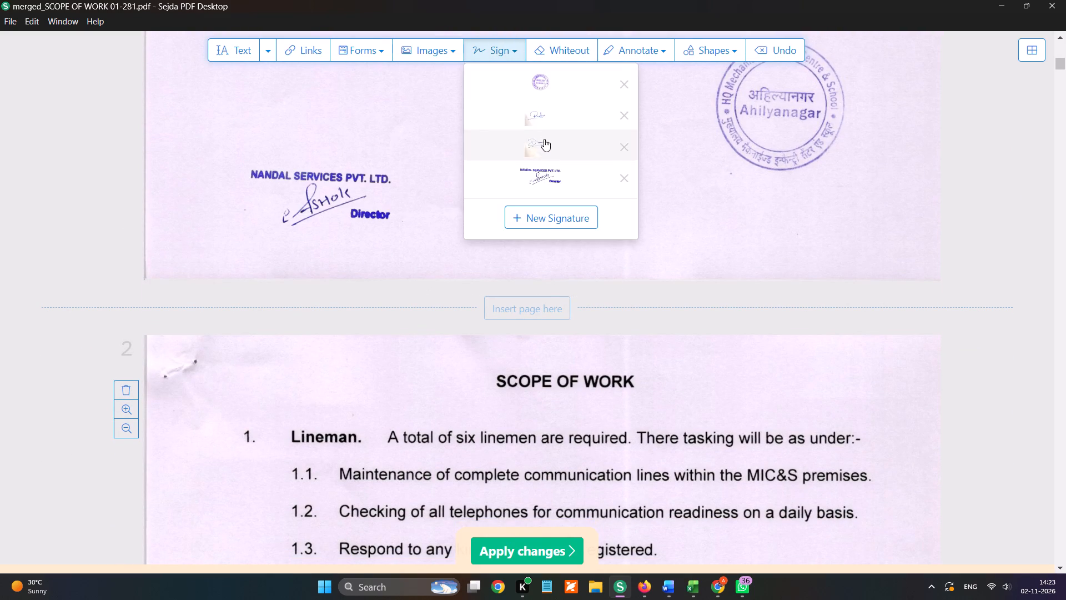
left_click(537, 79)
left_click(482, 190)
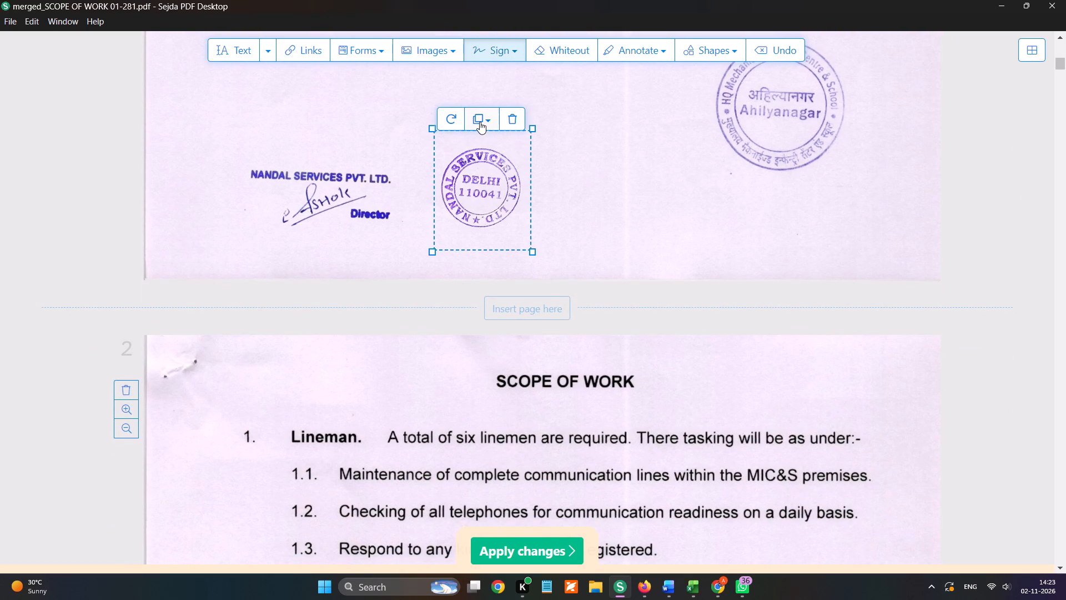
left_click(480, 122)
left_click(479, 158)
left_click(480, 152)
left_click(288, 144)
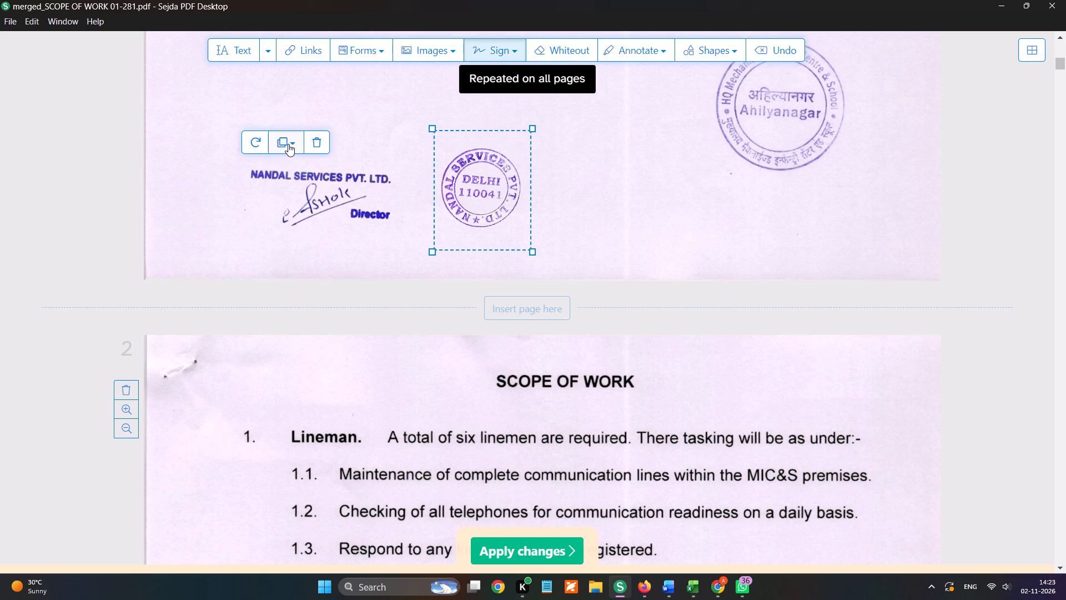
left_click(280, 171)
Go through the signed and stamped pages and delete the upside-down page 11.
scroll(350, 162, "down", 6)
scroll(418, 185, "down", 1)
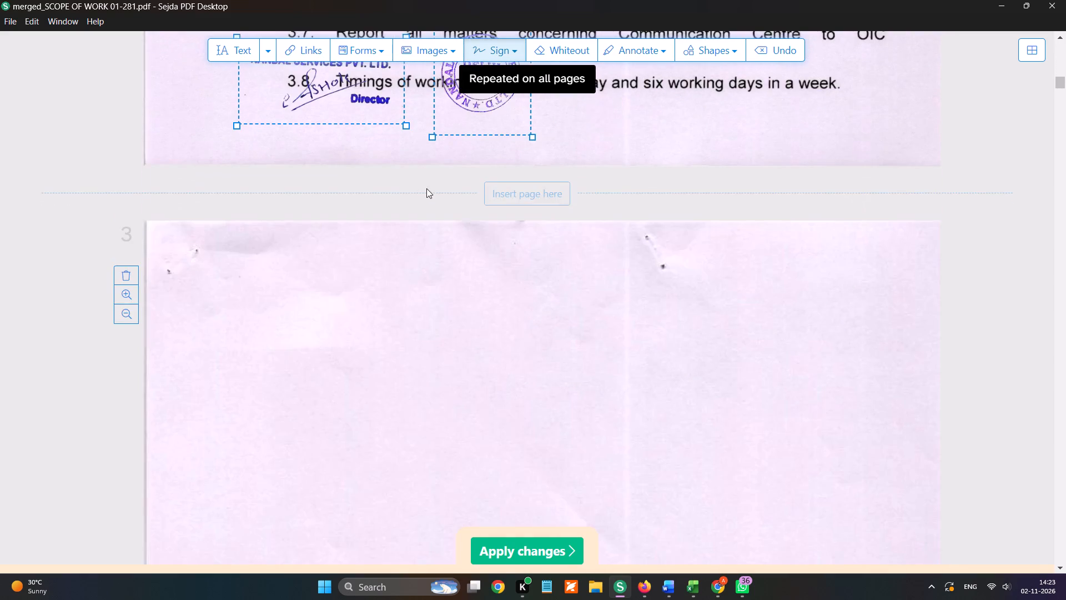
scroll(430, 192, "down", 18)
scroll(441, 197, "down", 5)
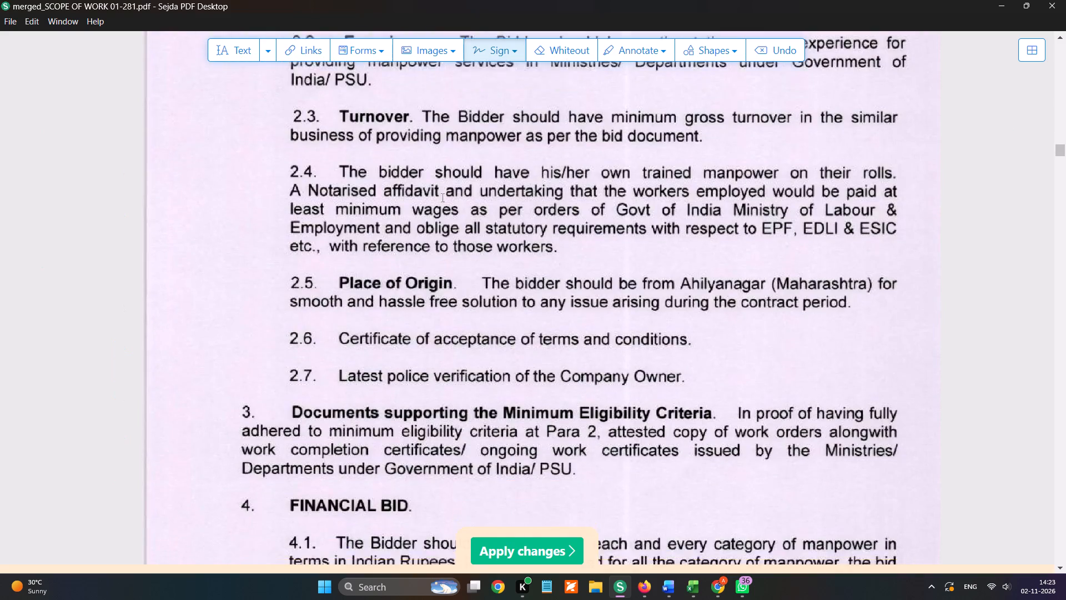
scroll(441, 197, "down", 14)
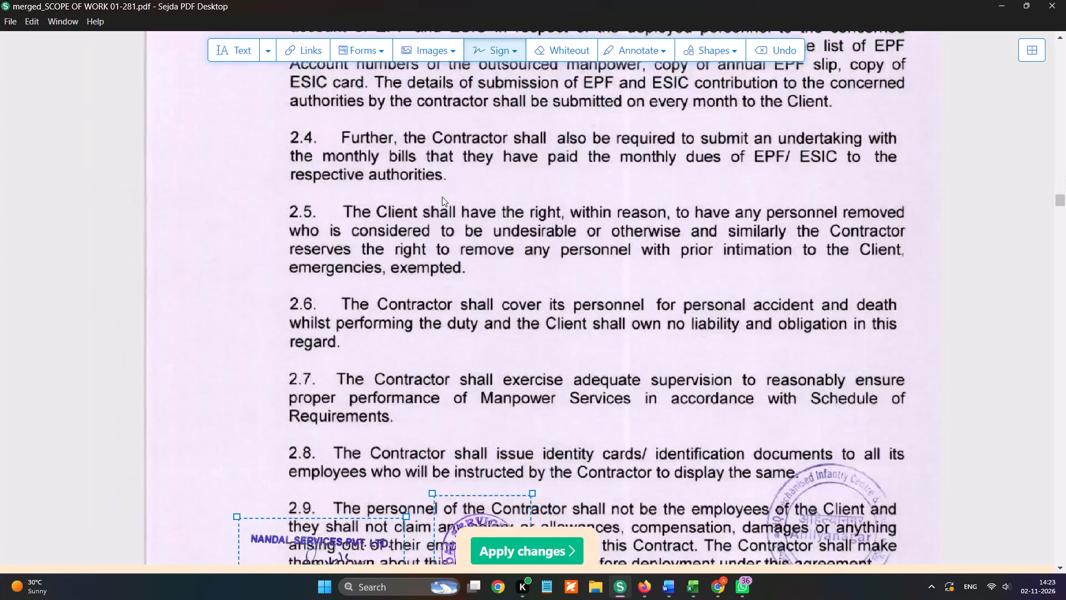
scroll(442, 197, "down", 13)
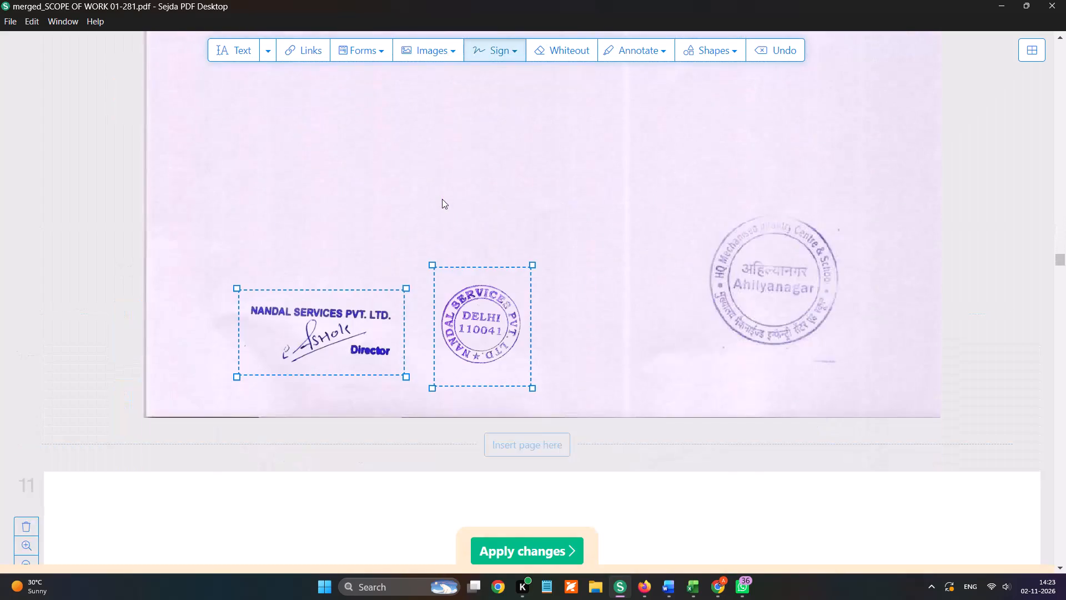
scroll(443, 198, "down", 7)
scroll(441, 207, "up", 6)
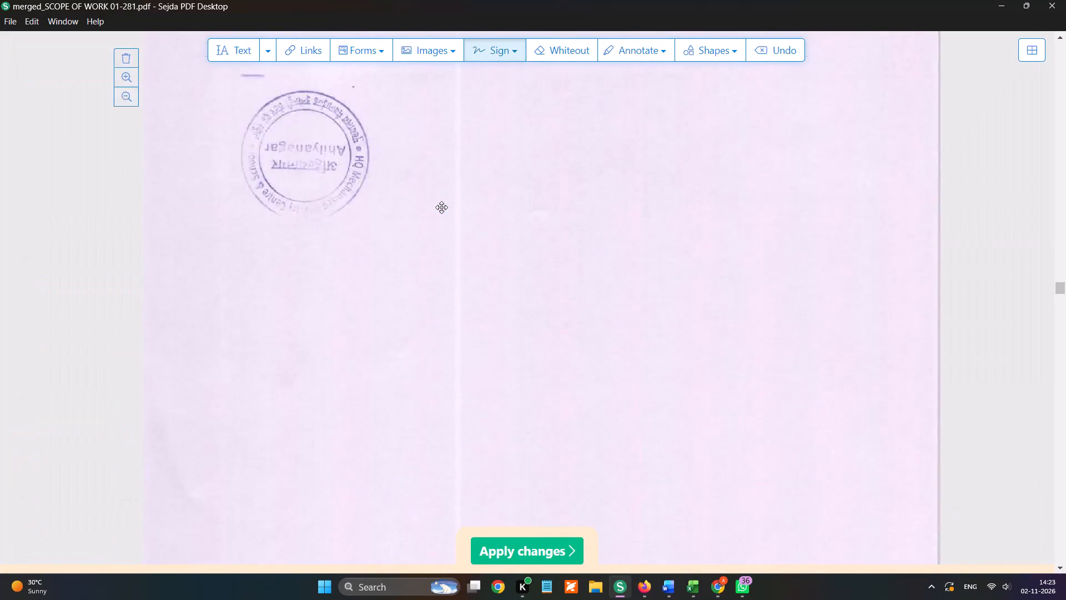
left_click(128, 282)
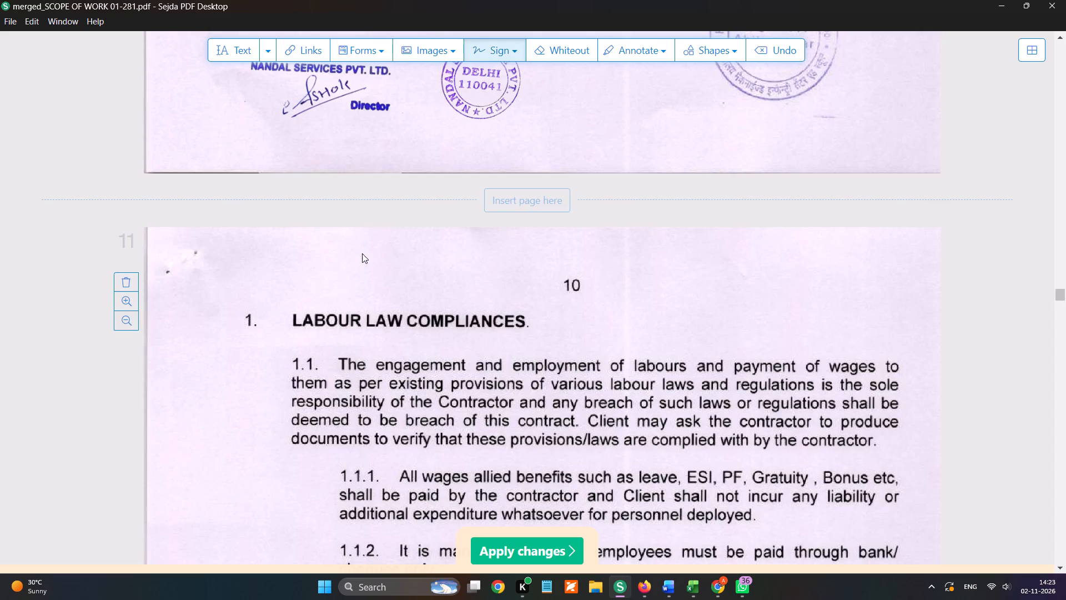
Examine the remaining pages through the end of the document for signature and stamp placement.
scroll(519, 250, "down", 13)
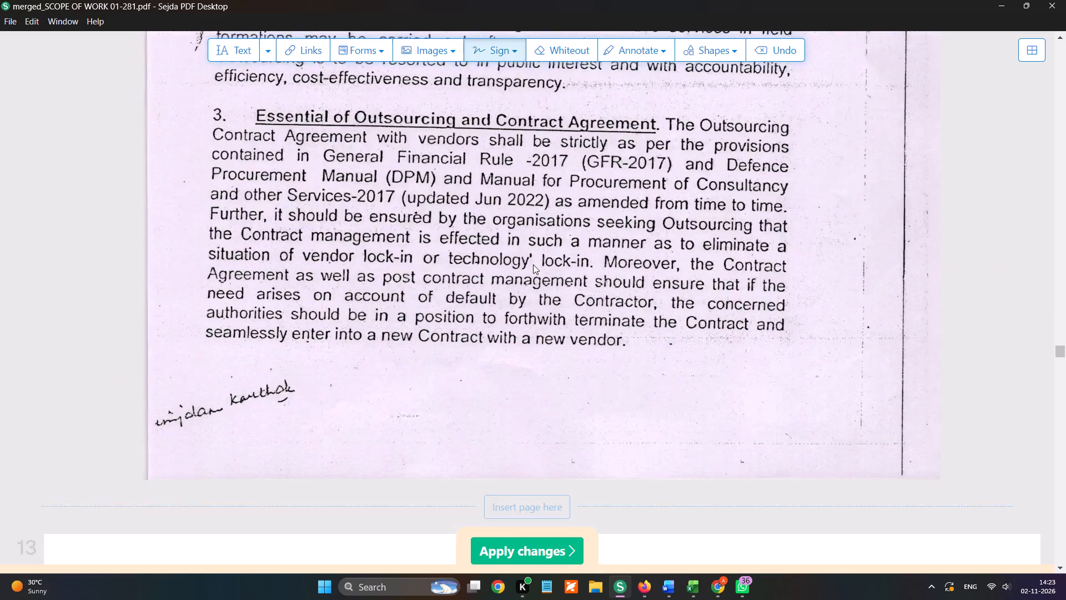
scroll(494, 238, "down", 3)
scroll(494, 238, "up", 4)
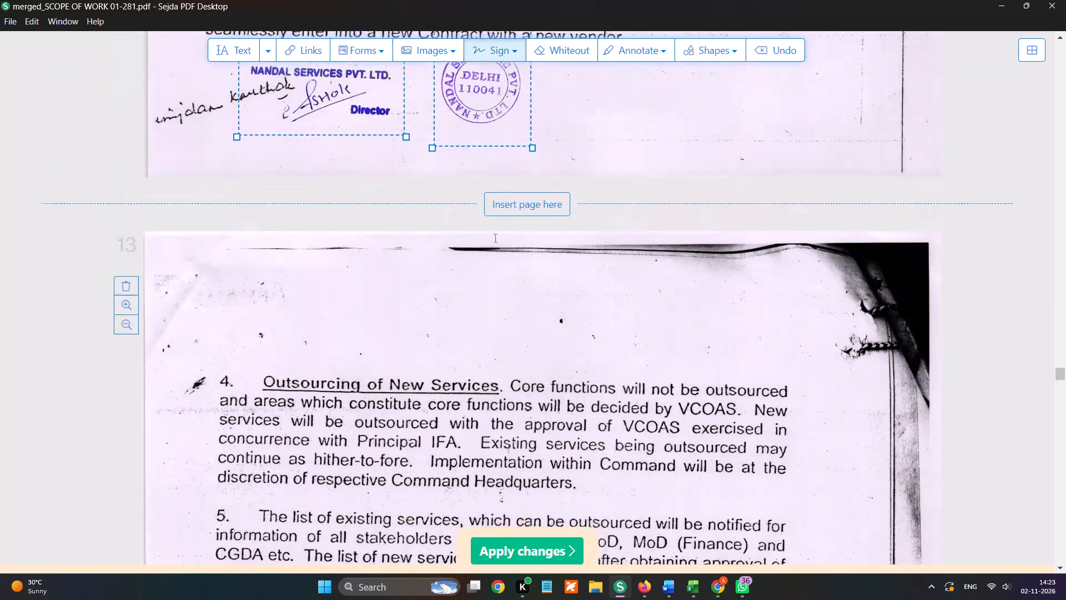
scroll(495, 238, "down", 12)
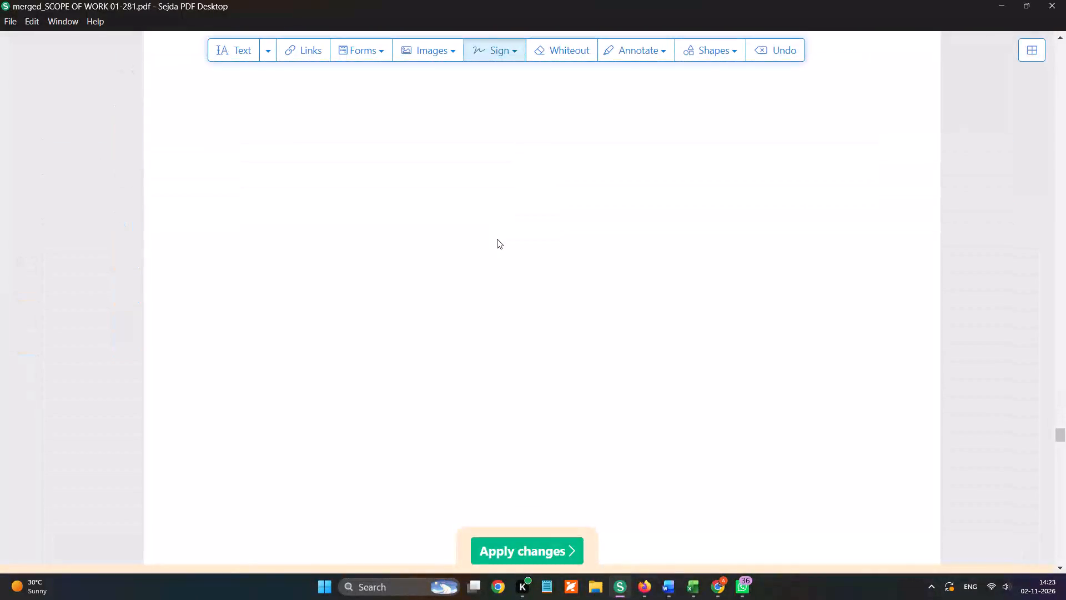
scroll(497, 239, "down", 2)
scroll(497, 239, "up", 3)
scroll(497, 239, "down", 5)
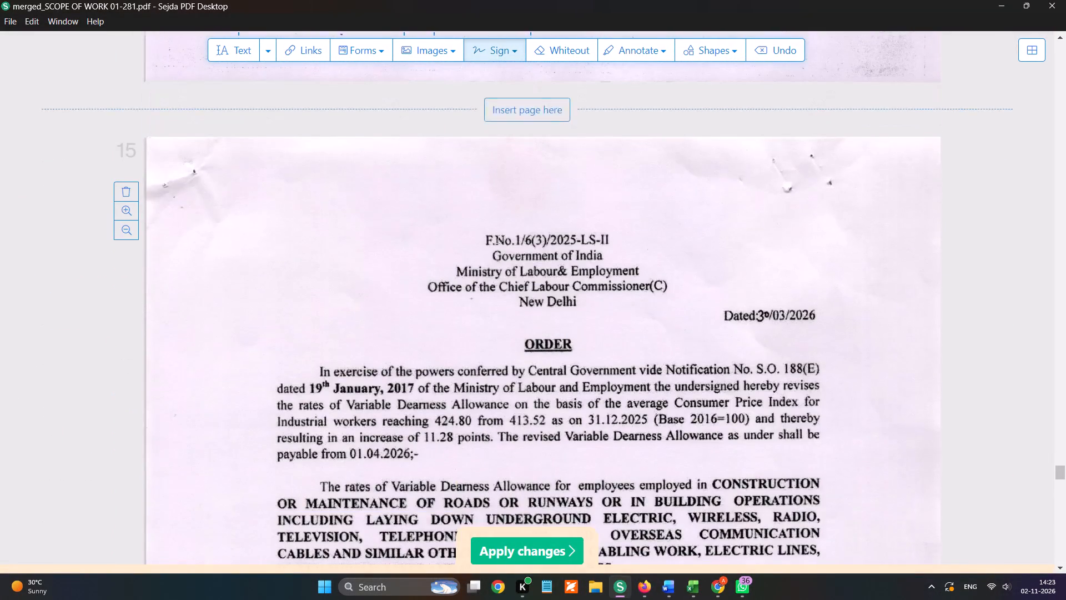
scroll(497, 239, "down", 13)
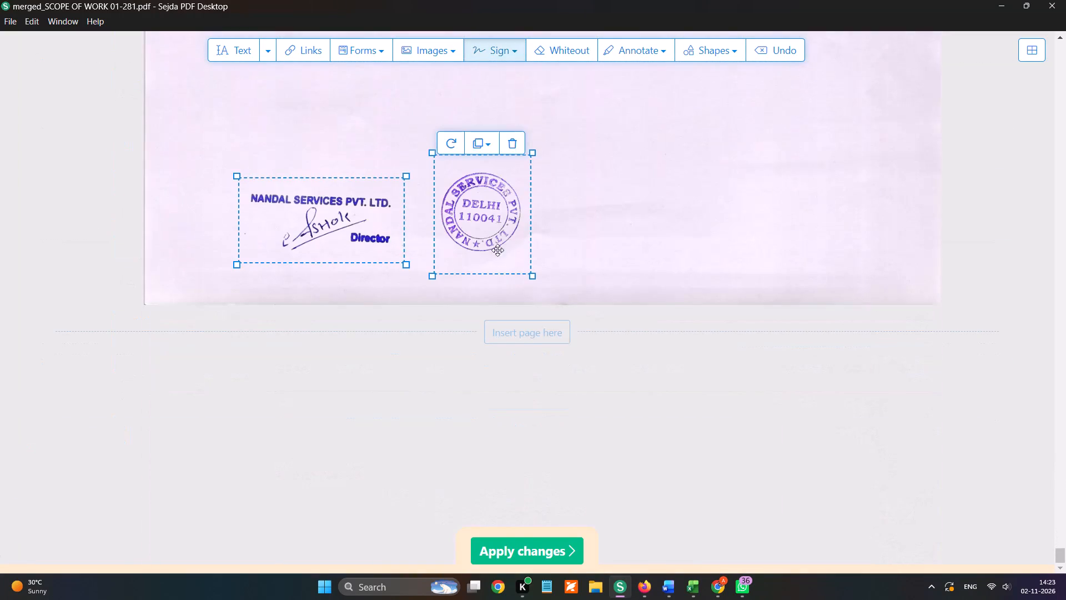
Apply the changes and save the signed PDF in Downloads as edited_merged_SCOPE OF WORK 01-281.
left_click(526, 543)
scroll(52, 207, "up", 6)
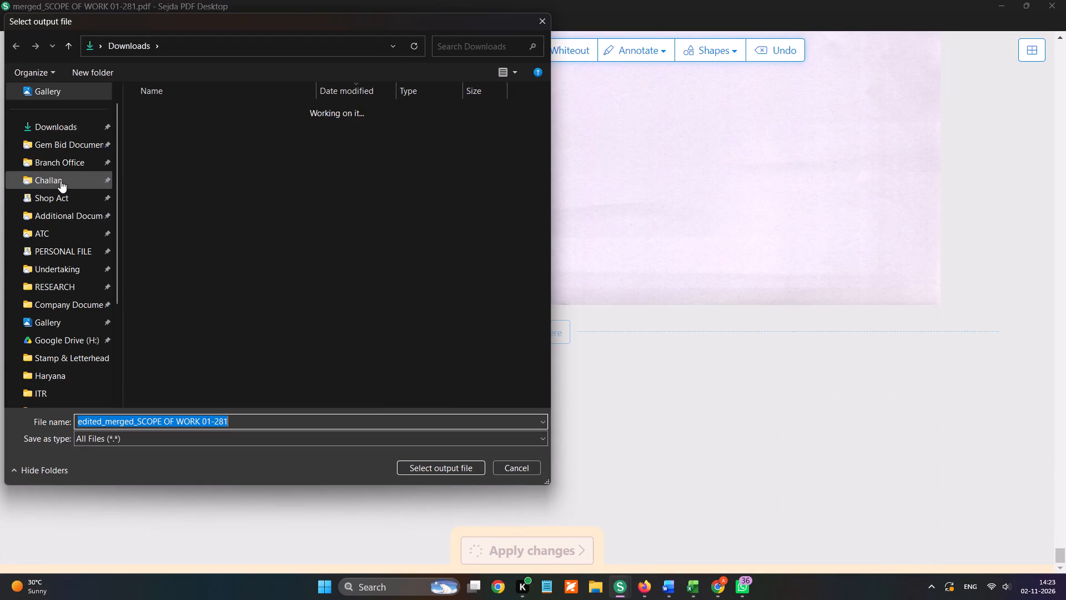
left_click(80, 133)
left_click(420, 467)
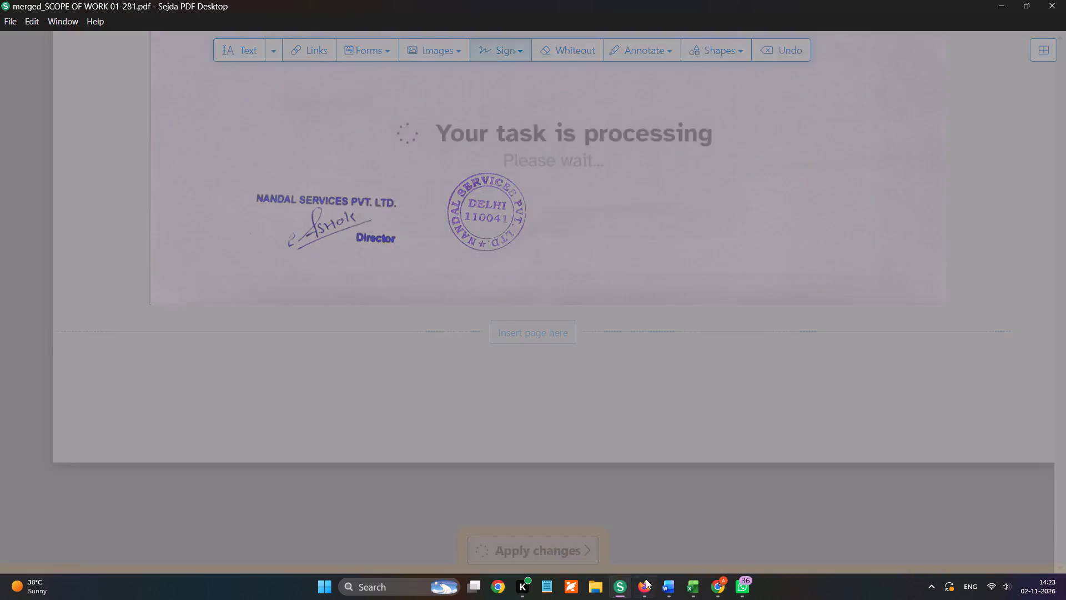
Switch to Firefox and load edited_merged_SCOPE OF WORK 01-281 from Downloads into iLovePDF's Merge PDF tool.
left_click(647, 582)
left_click(143, 9)
left_click(126, 80)
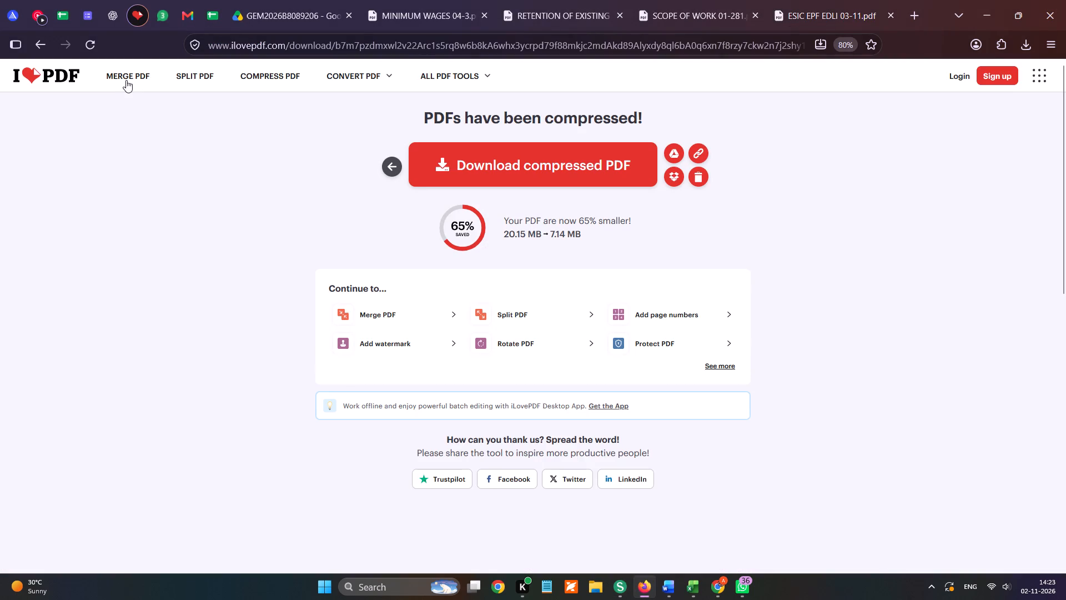
left_click(513, 201)
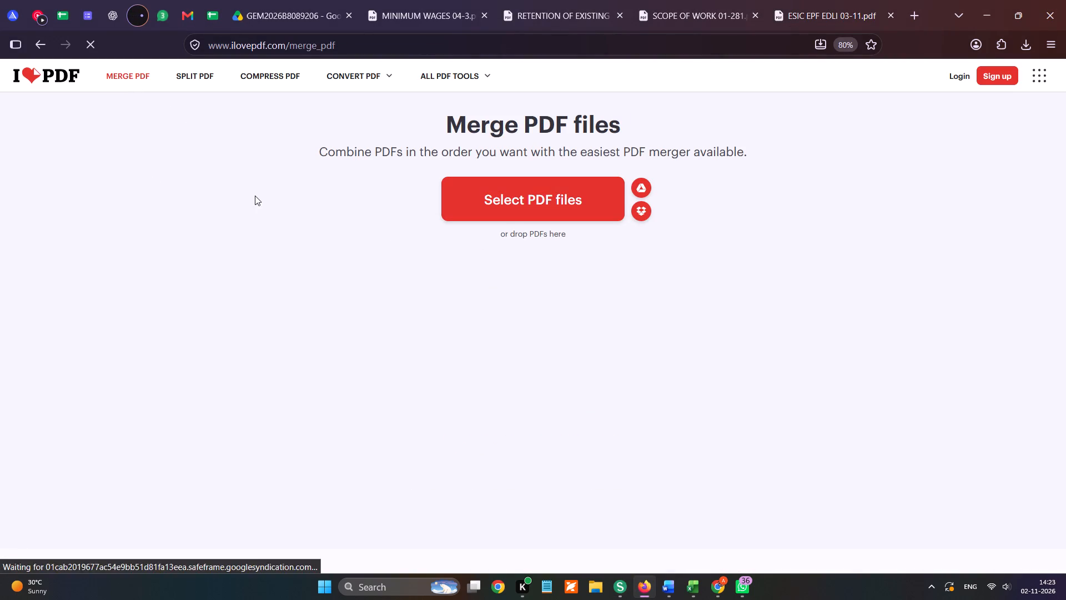
scroll(77, 156, "up", 11)
left_click(63, 128)
left_click(82, 111)
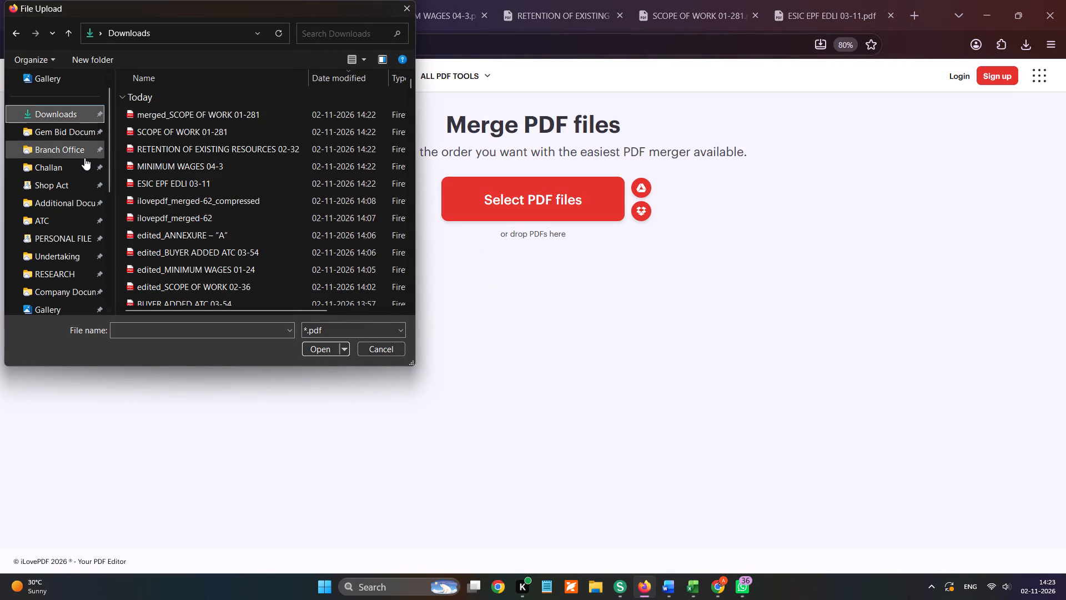
left_click(84, 158)
left_click(78, 117)
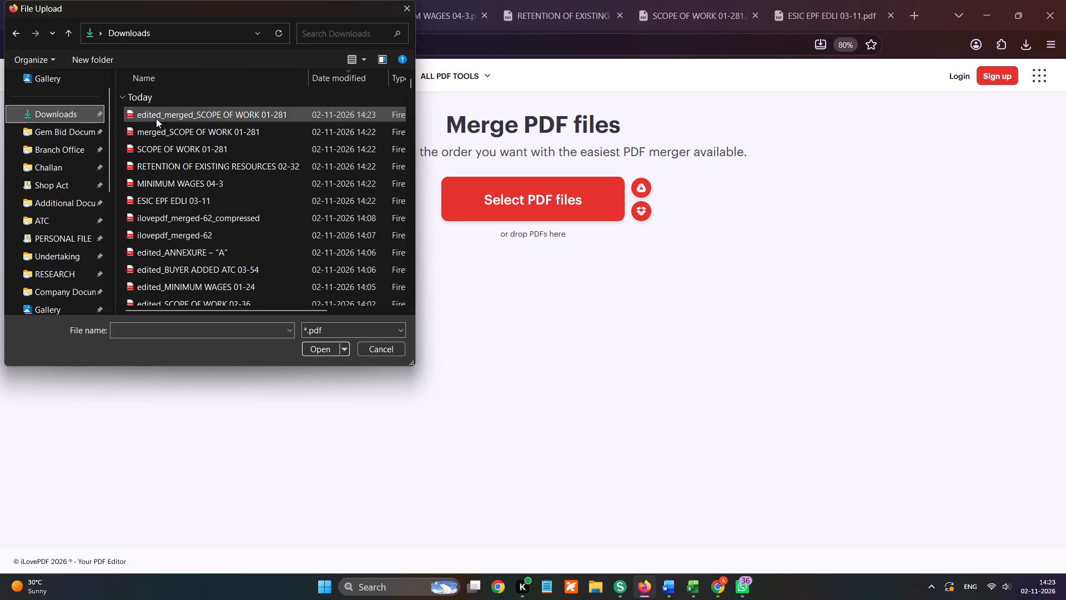
double_click(172, 117)
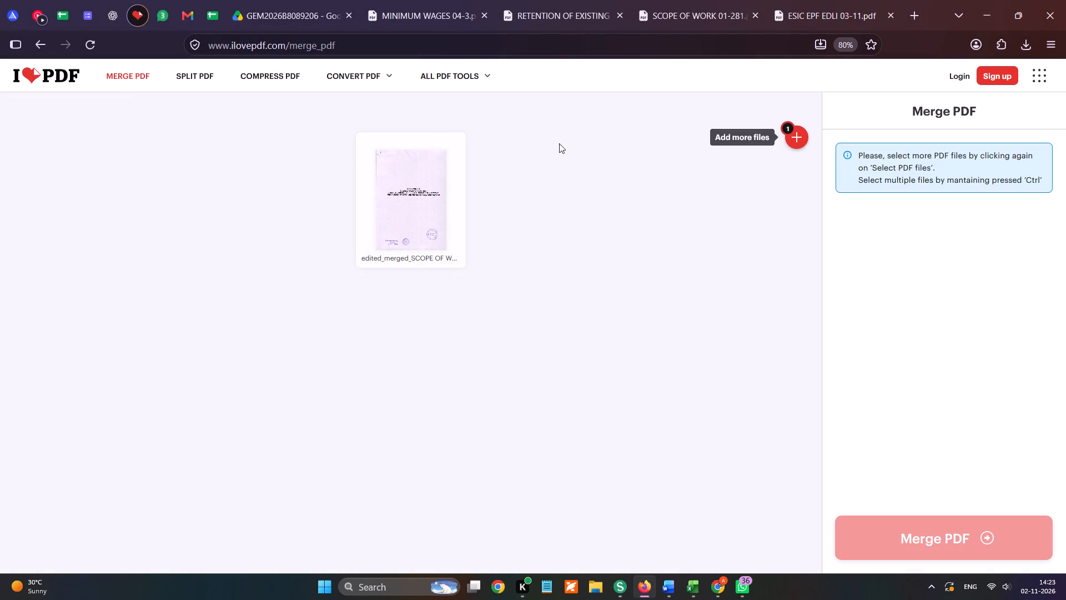
Switch to the NANDAL-INDEX-68 Word document and move SCOPE OF WORK to row 1 of the additional documents table, replacing MINIMUM WAGES.
left_click(276, 16)
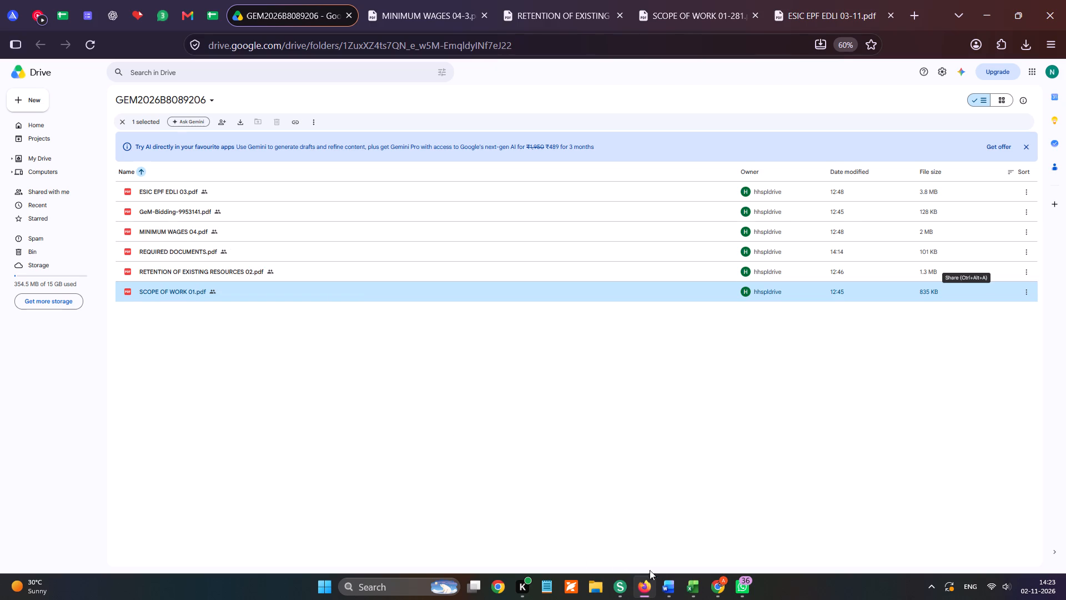
left_click(668, 583)
left_click(444, 529)
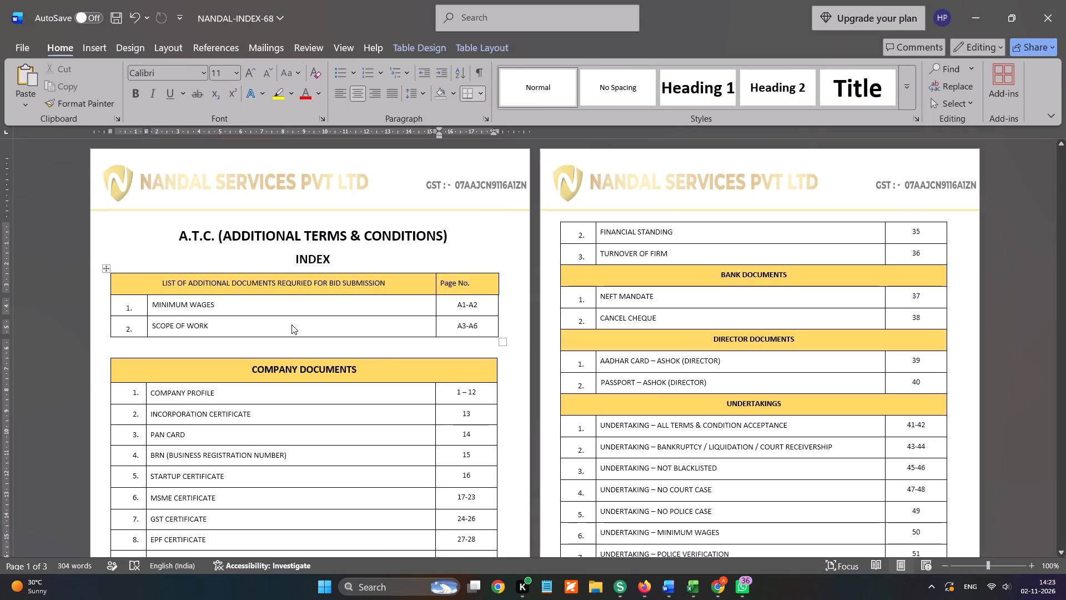
left_click_drag(161, 325, 225, 327)
key("ctrl+x")
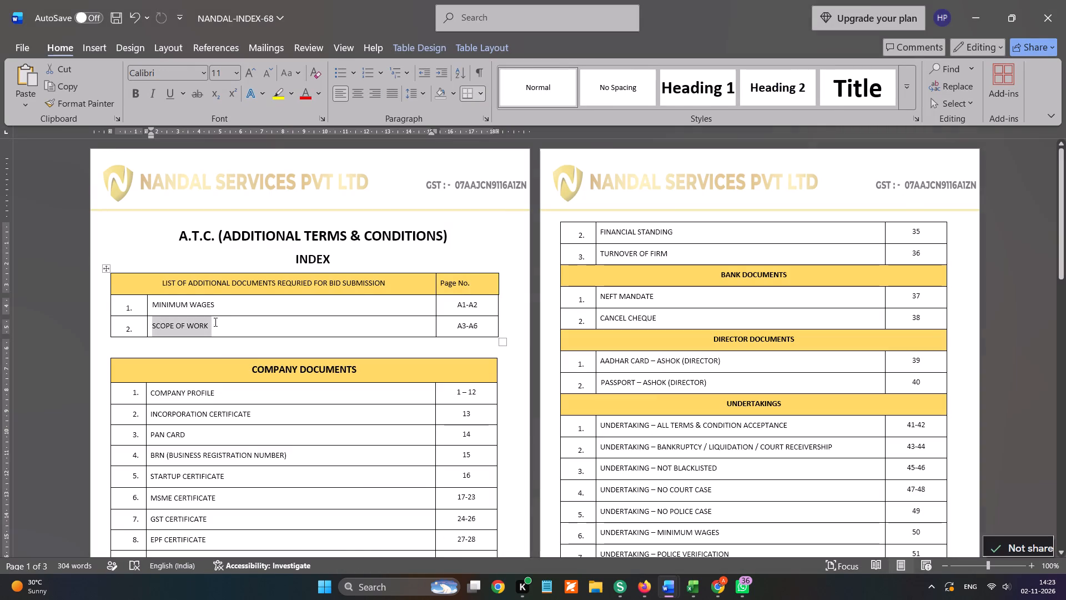
left_click_drag(175, 310, 211, 305)
key("ctrl+v")
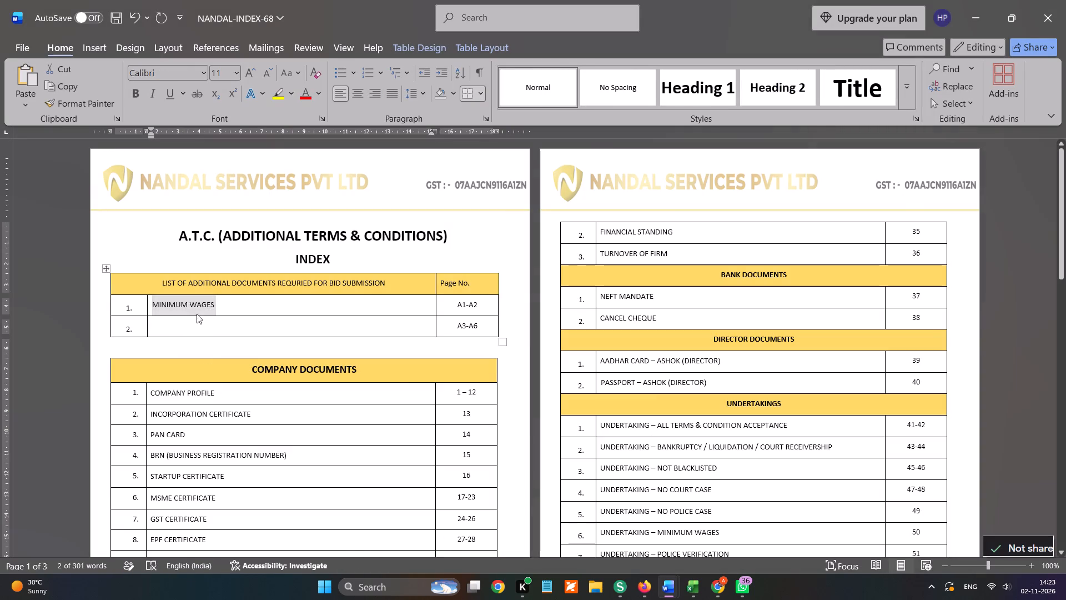
Enter RETENTION SOME EXISTING RESOURCES as item 2 of the additional documents table and add a third row below it.
left_click(185, 321)
type("RETENTION SOME")
key("space")
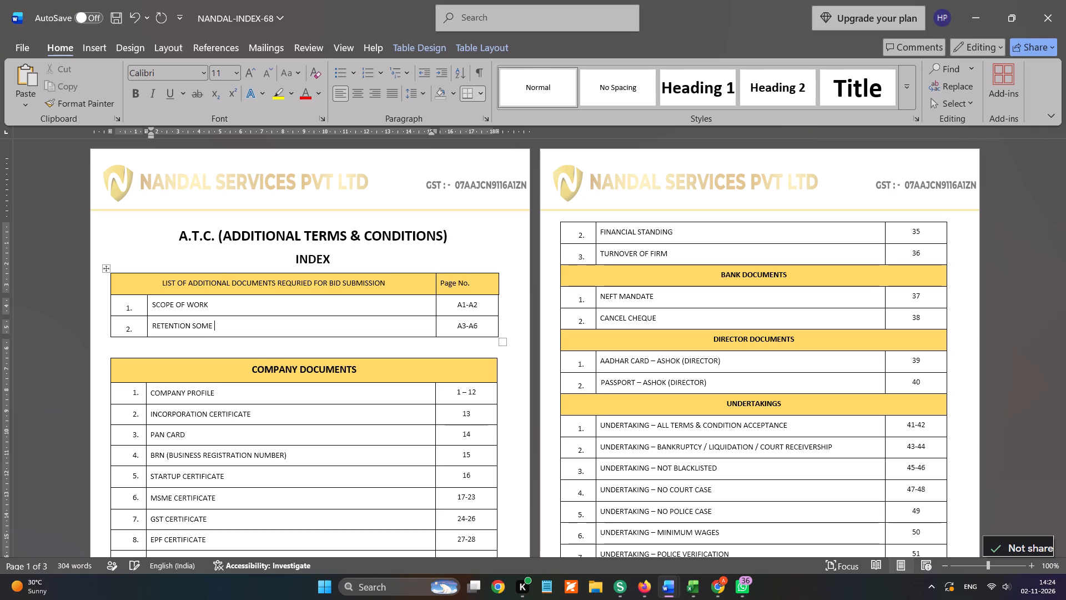
type("EXISTING RESOURCES")
key("Tab")
key("Tab")
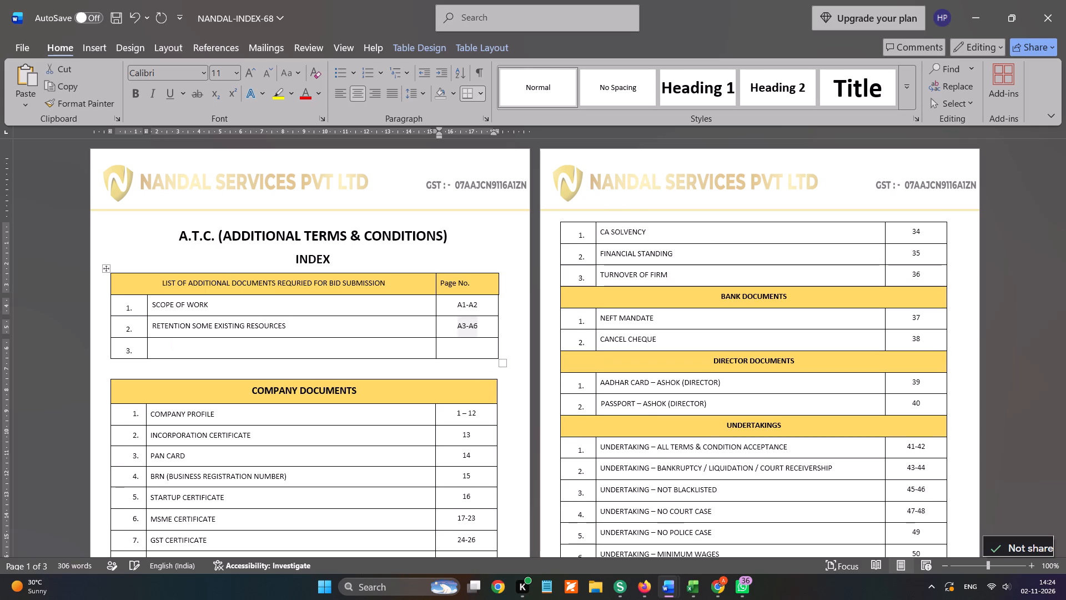
key("Tab")
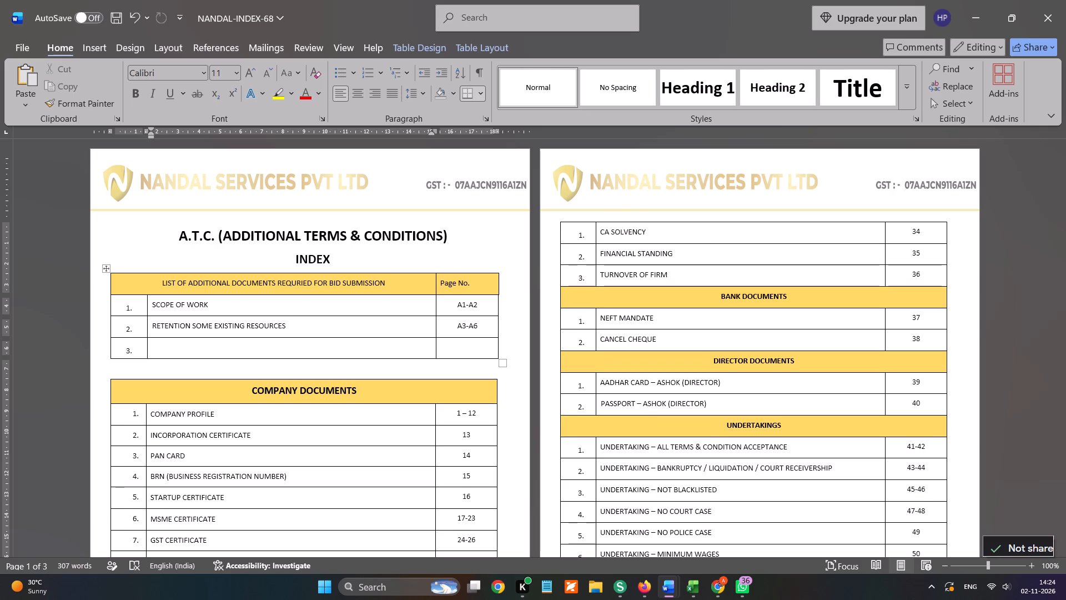
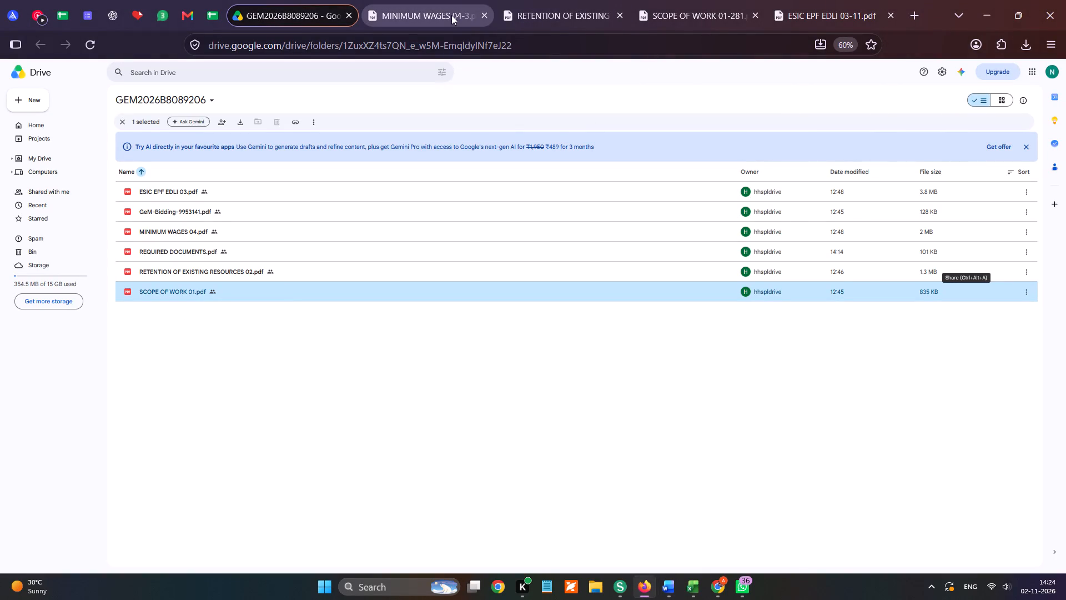
In the NANDAL-INDEX-68 Word document, enter ESIC EPF EDLI as item 3 and MINIMUM WAGES as item 4 of the additional documents table.
key("alt+Tab")
type("ESIC EPF")
key("space")
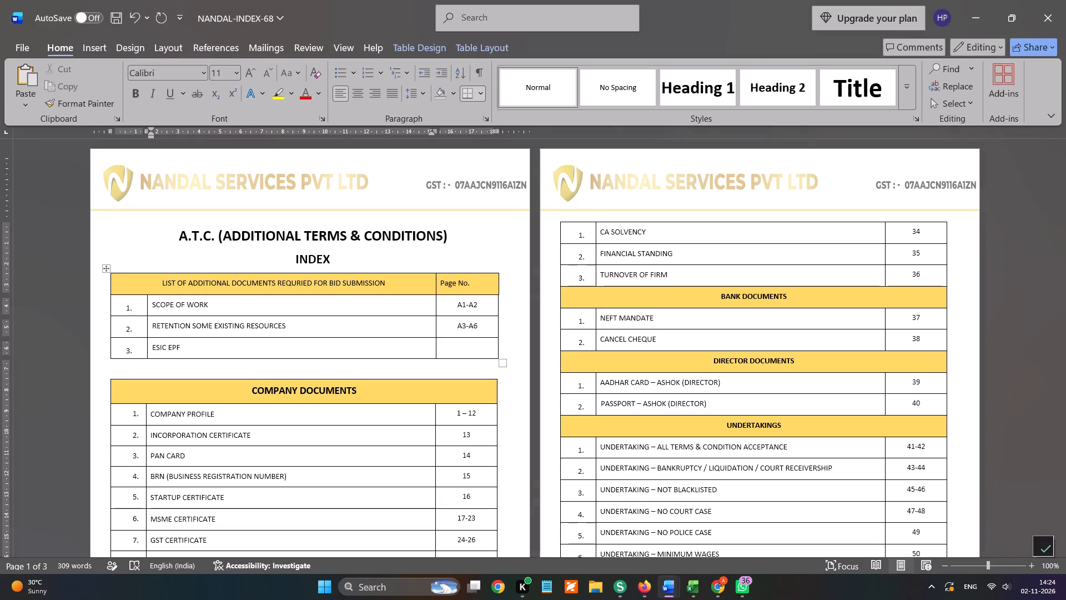
type("EDLI")
key("space")
key("Tab")
key("Tab")
key("Tab")
key("alt+Tab")
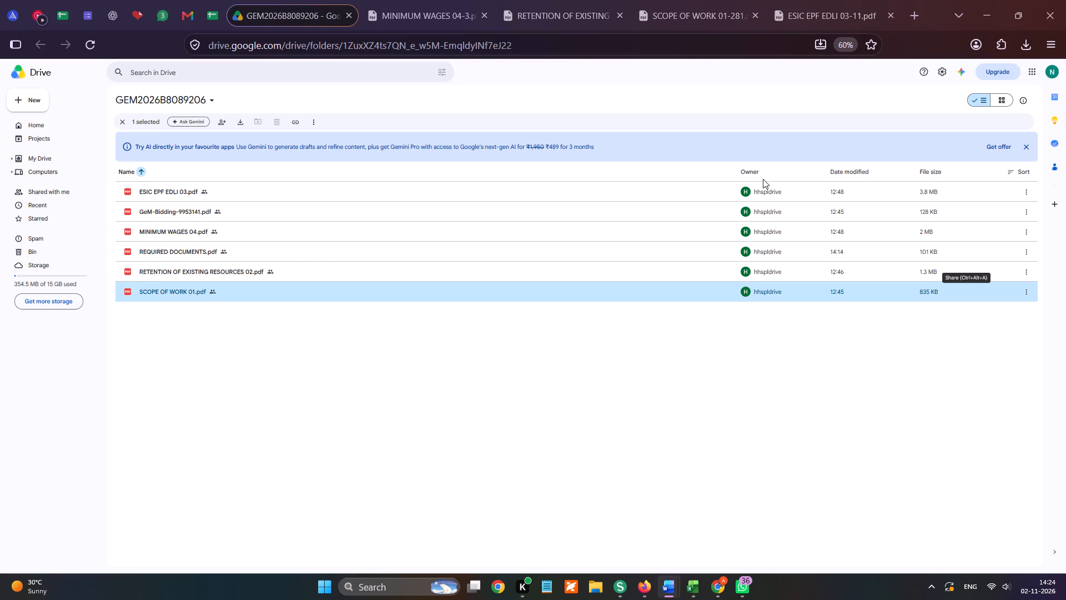
key("alt+Tab")
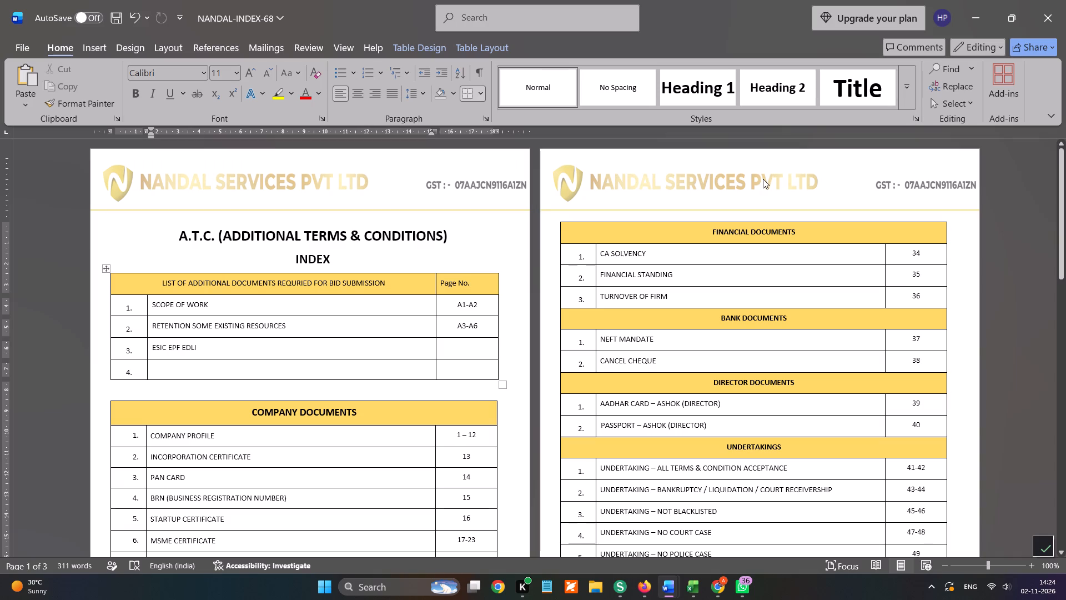
type("MINIMUM WAGES")
key("space")
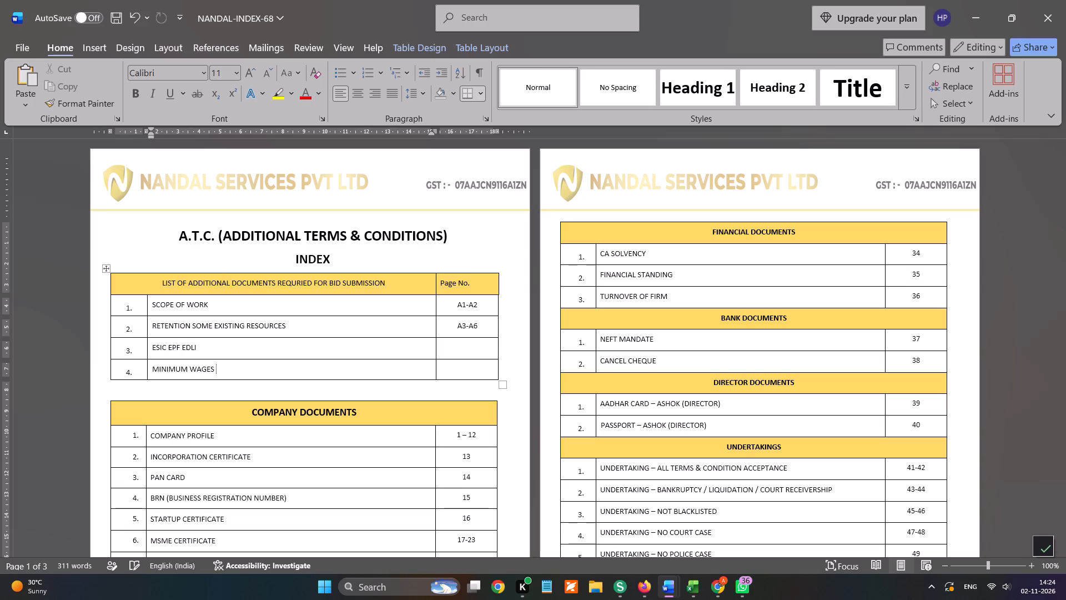
key("Tab")
Switch to Firefox and check the page counts of the SCOPE OF WORK, RETENTION OF EXISTING RESOURCES, ESIC EPF EDLI and MINIMUM WAGES PDFs.
key("alt+Tab")
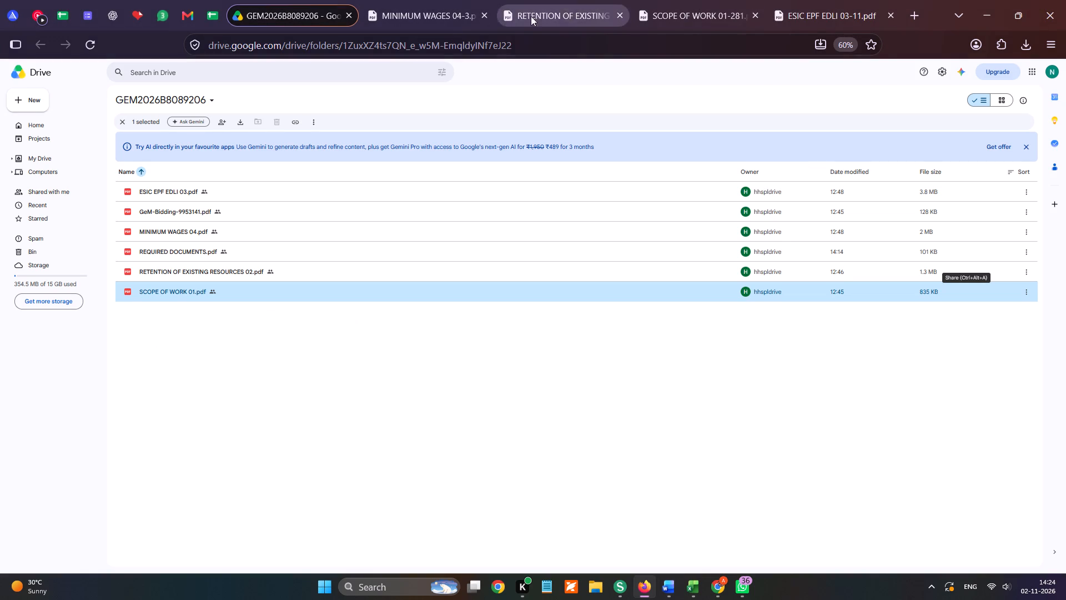
left_click(445, 21)
left_click(691, 4)
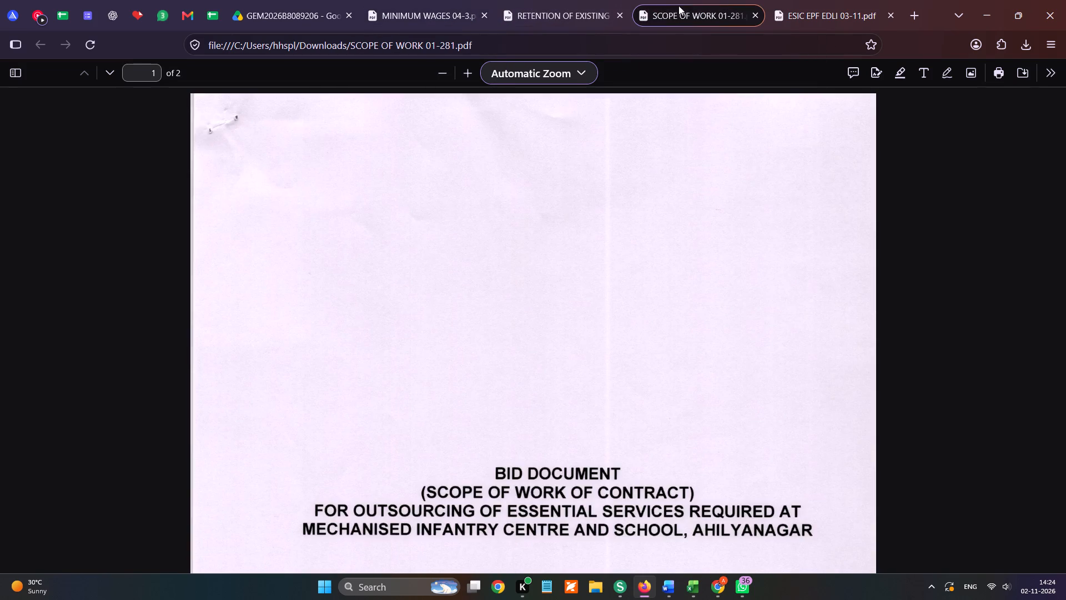
left_click(585, 4)
left_click(676, 11)
left_click(586, 4)
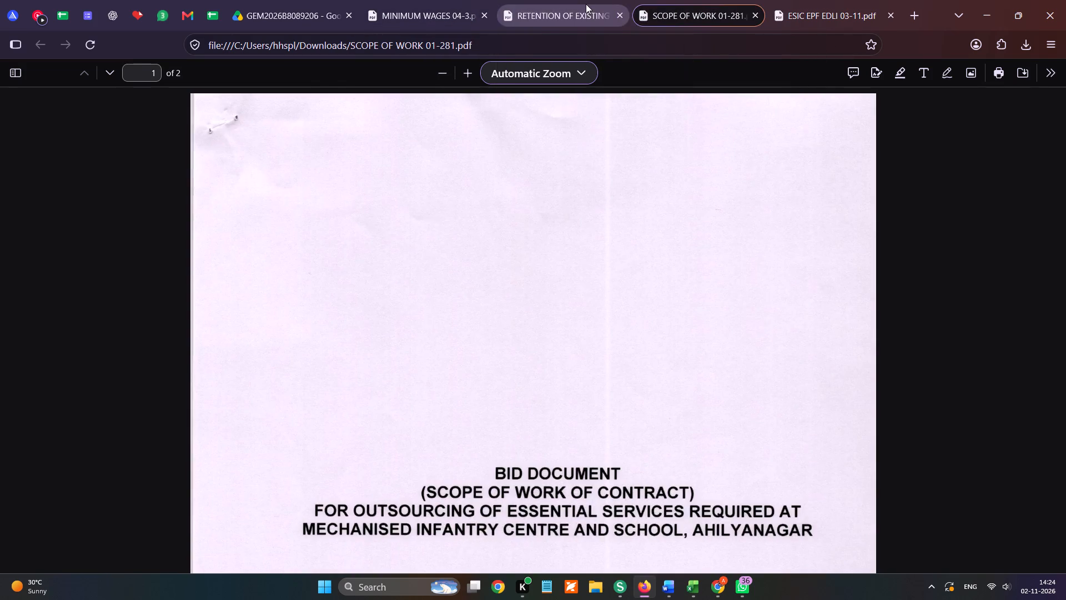
scroll(626, 214, "down", 20)
scroll(626, 214, "down", 3)
scroll(601, 257, "up", 6)
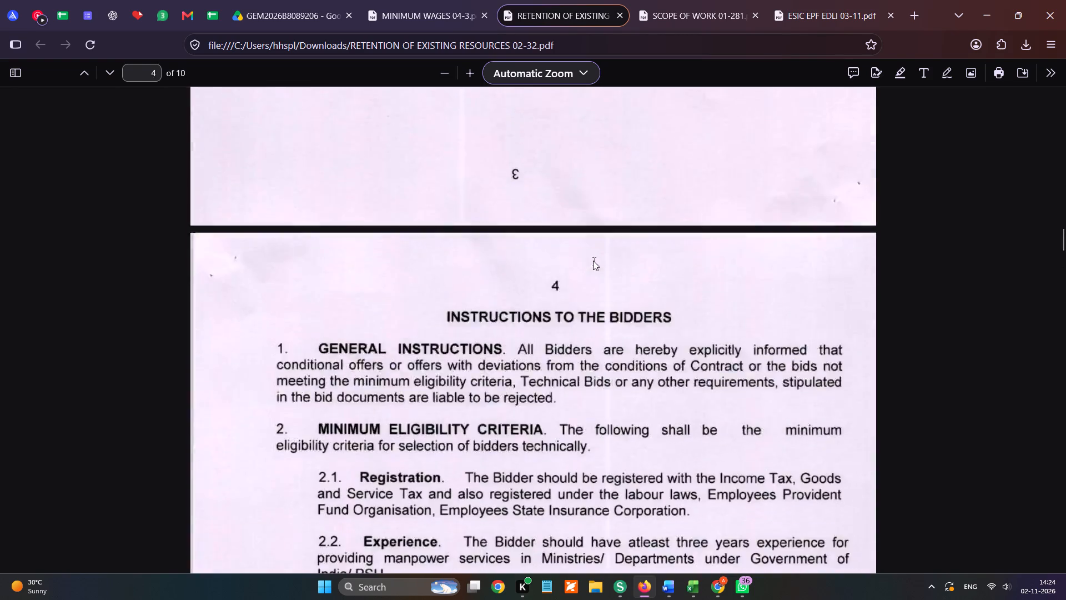
scroll(593, 261, "up", 12)
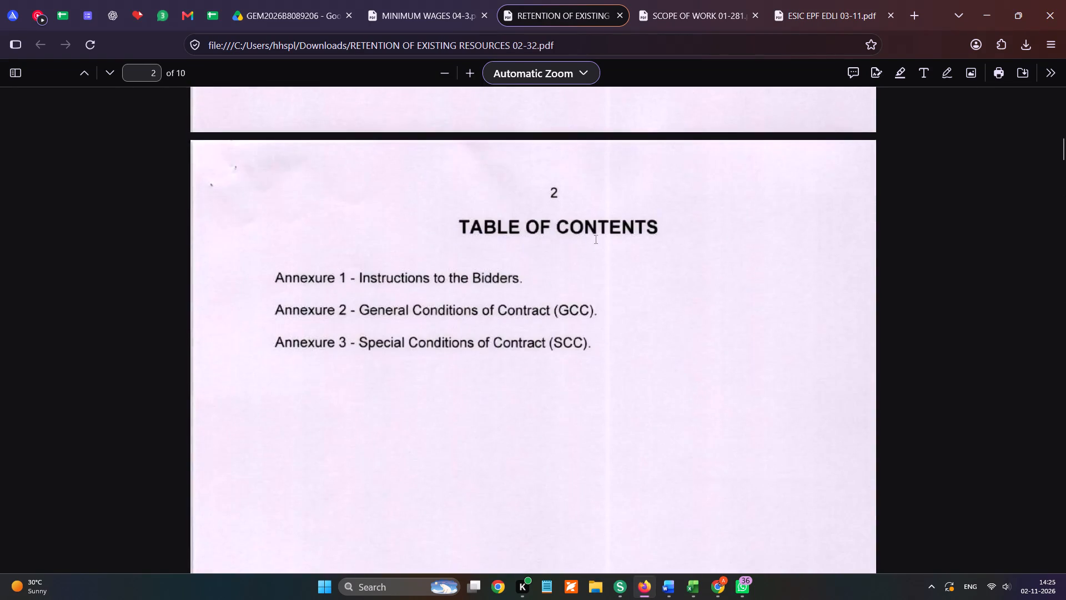
scroll(595, 239, "down", 20)
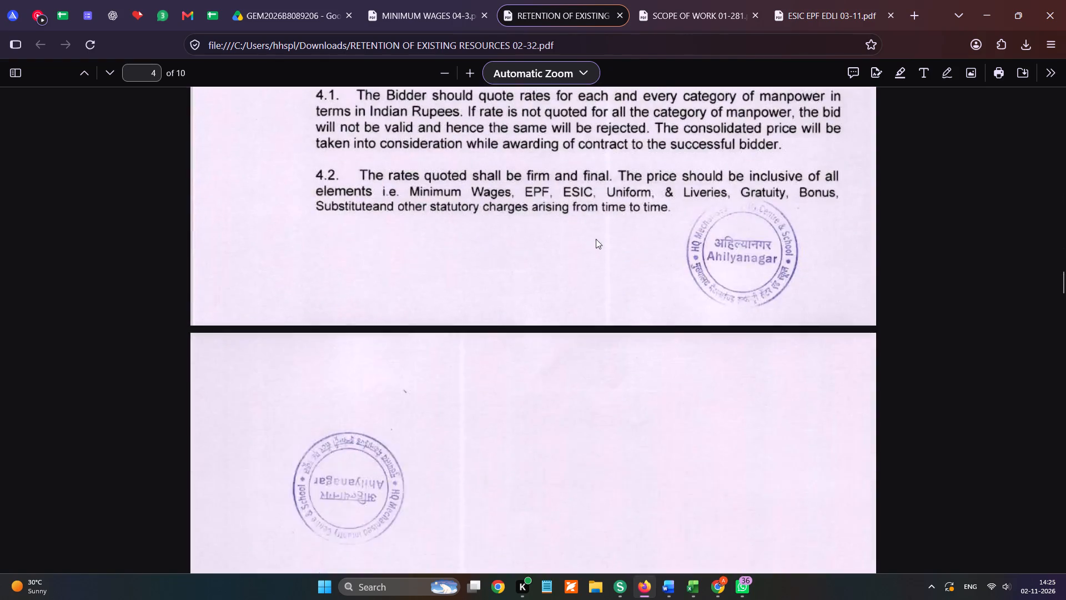
scroll(596, 239, "down", 20)
scroll(596, 239, "down", 5)
scroll(595, 244, "up", 3)
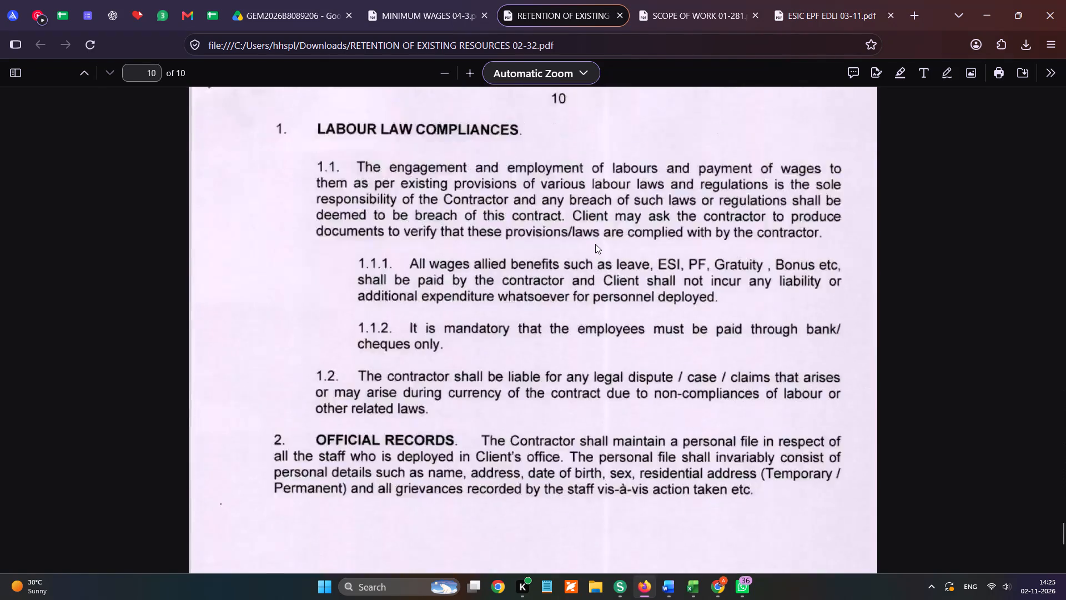
scroll(595, 245, "up", 6)
scroll(595, 245, "down", 2)
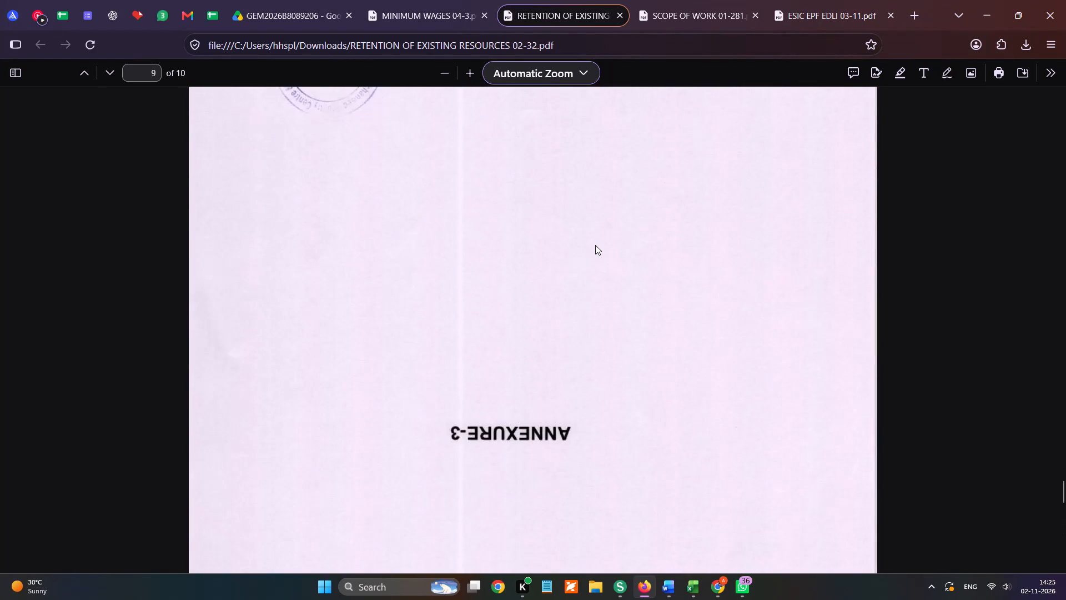
key("alt+Tab")
key("alt+Tab")
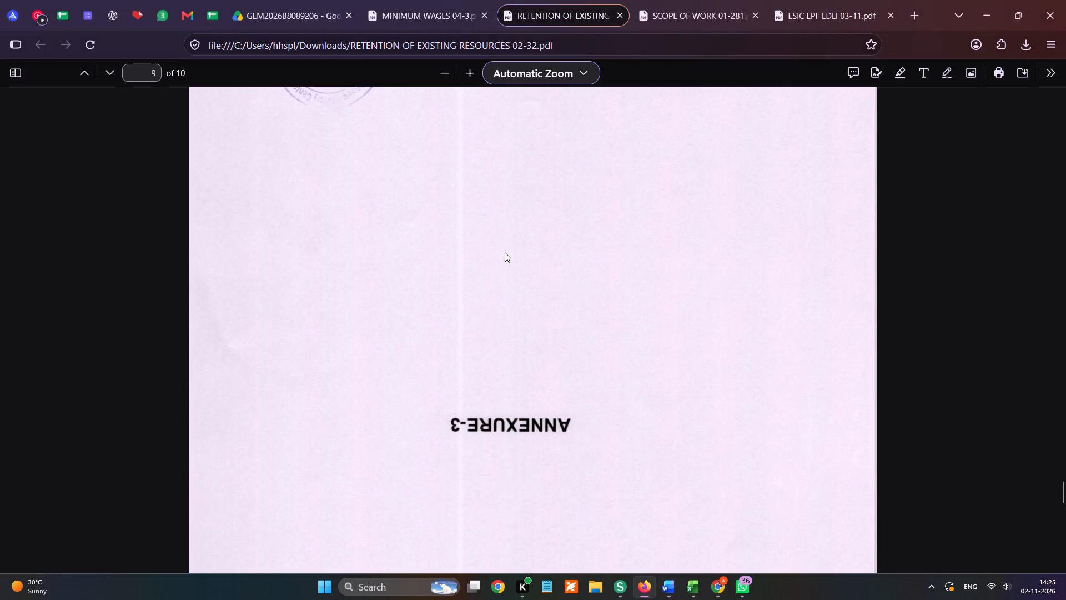
key("alt+Tab")
key("alt+Tab")
left_click(690, 0)
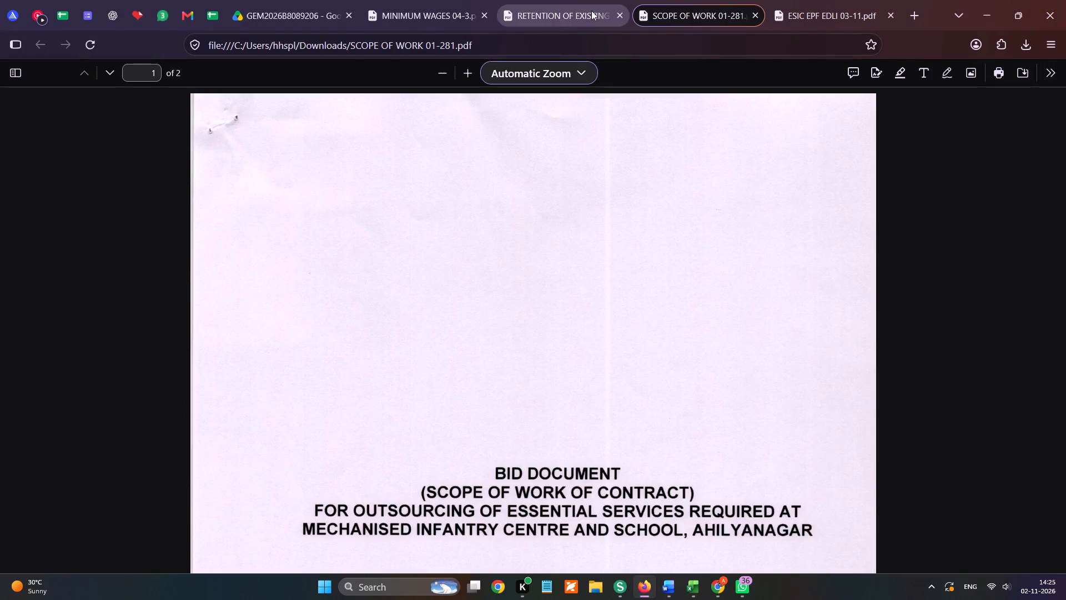
left_click(585, 10)
left_click(827, 11)
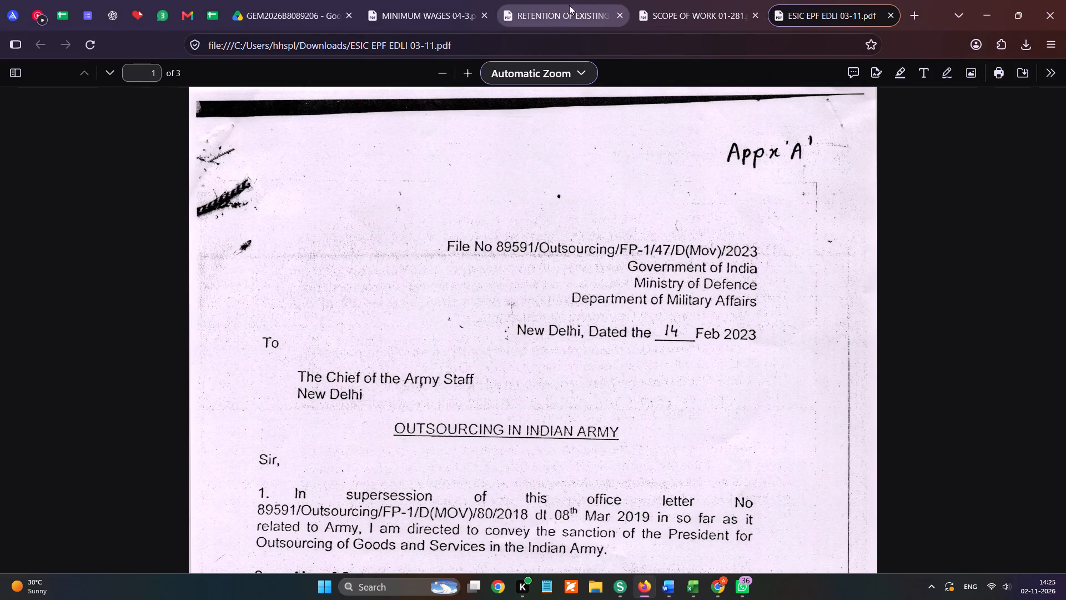
left_click(455, 13)
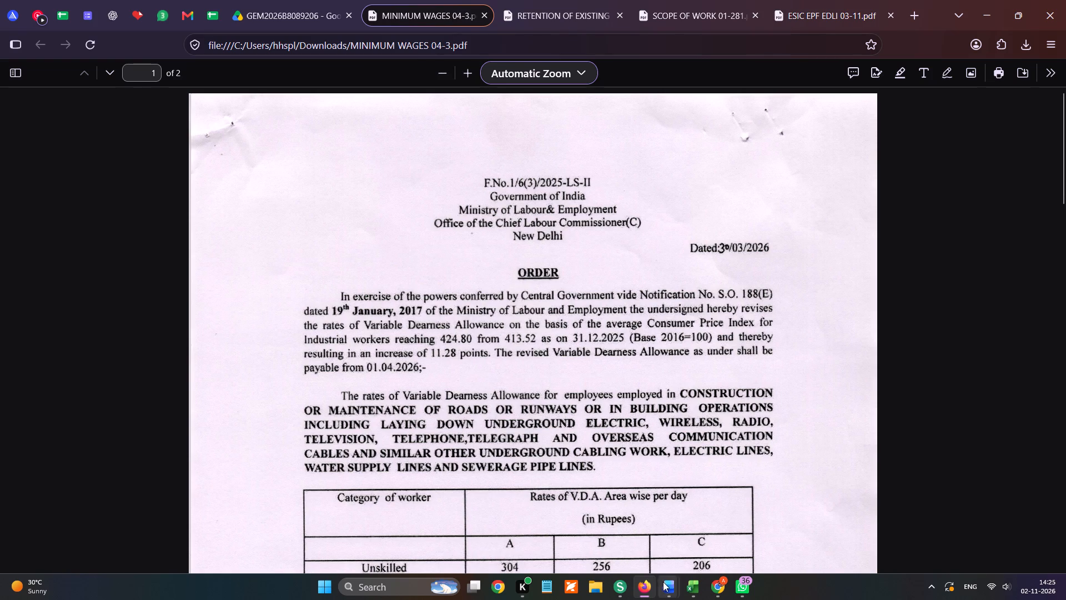
Switch to the Word index and set page numbers A3-A11 for RETENTION SOME EXISTING RESOURCES, A12-A14 for ESIC EPF EDLI and A15-A16 for MINIMUM WAGES.
left_click(663, 582)
left_click(452, 533)
left_click(484, 329)
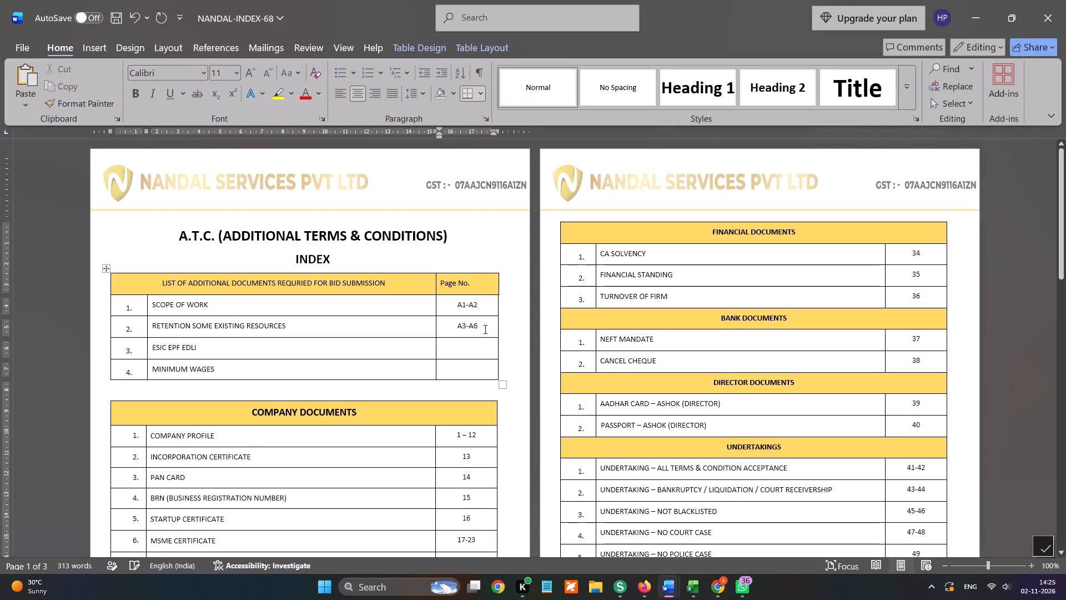
key("BackSpace")
type("11")
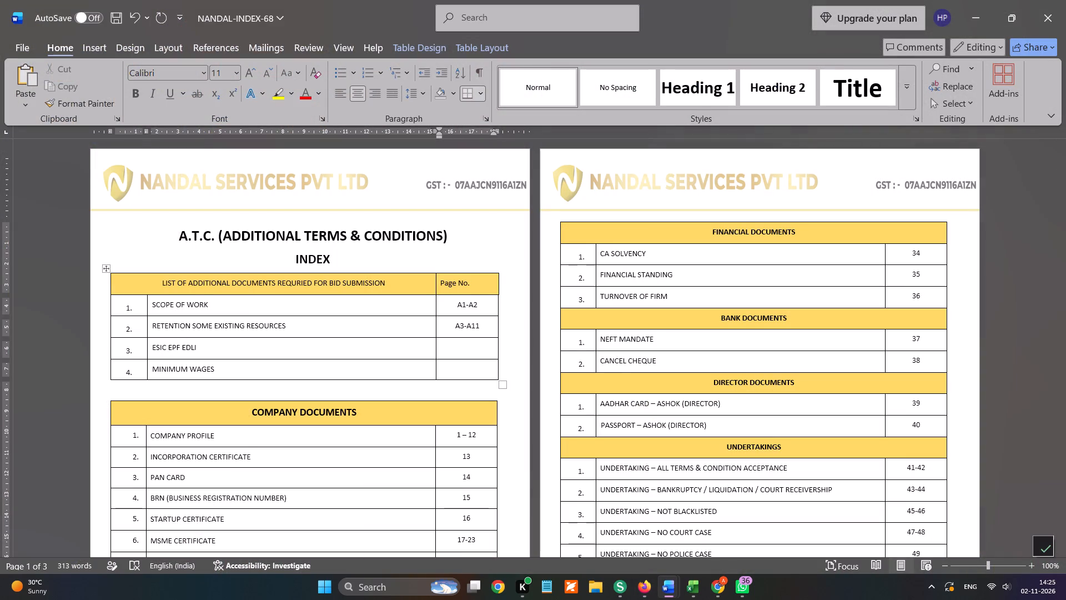
key("Down")
type("A12-A14")
key("Down")
type("A15-A16")
Export the index to the Downloads folder as a PDF named NANDAL-INDEX-68.
key("alt+f")
key("e")
key("a")
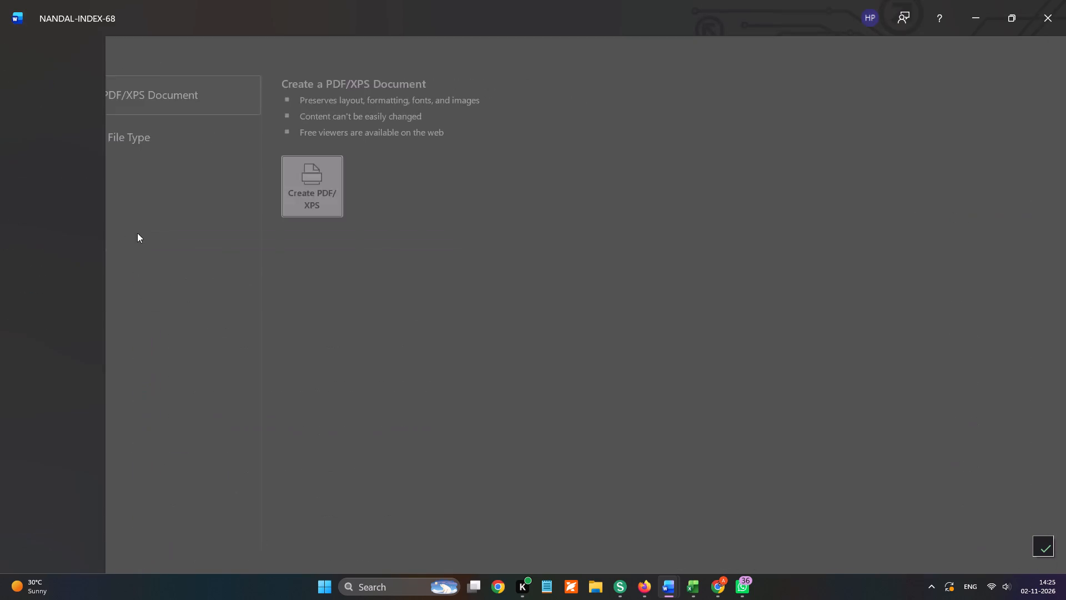
scroll(71, 178, "up", 11)
left_click(72, 142)
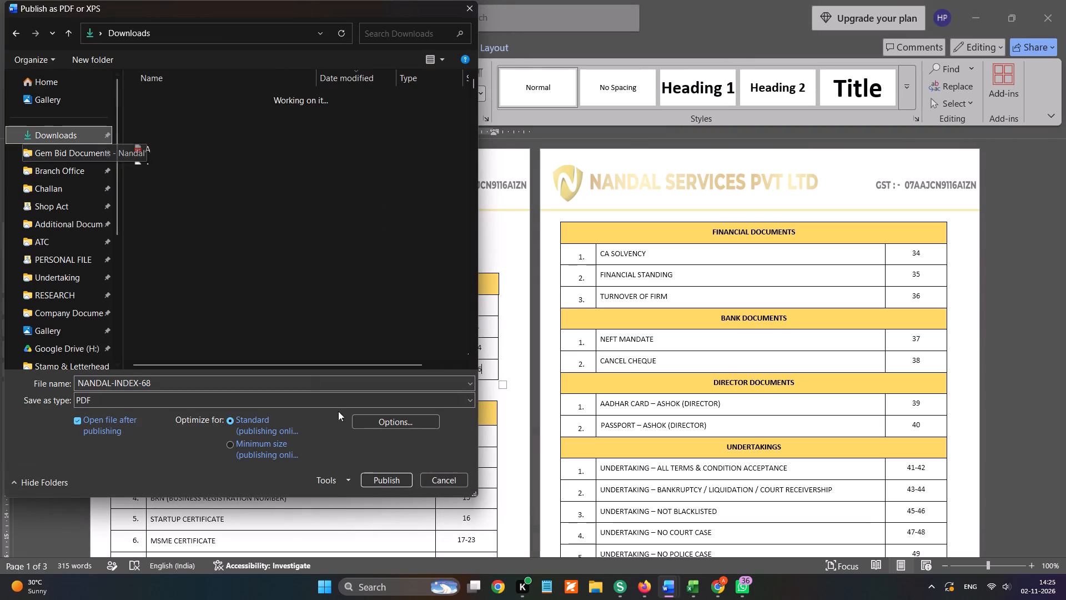
left_click(393, 477)
left_click(571, 288)
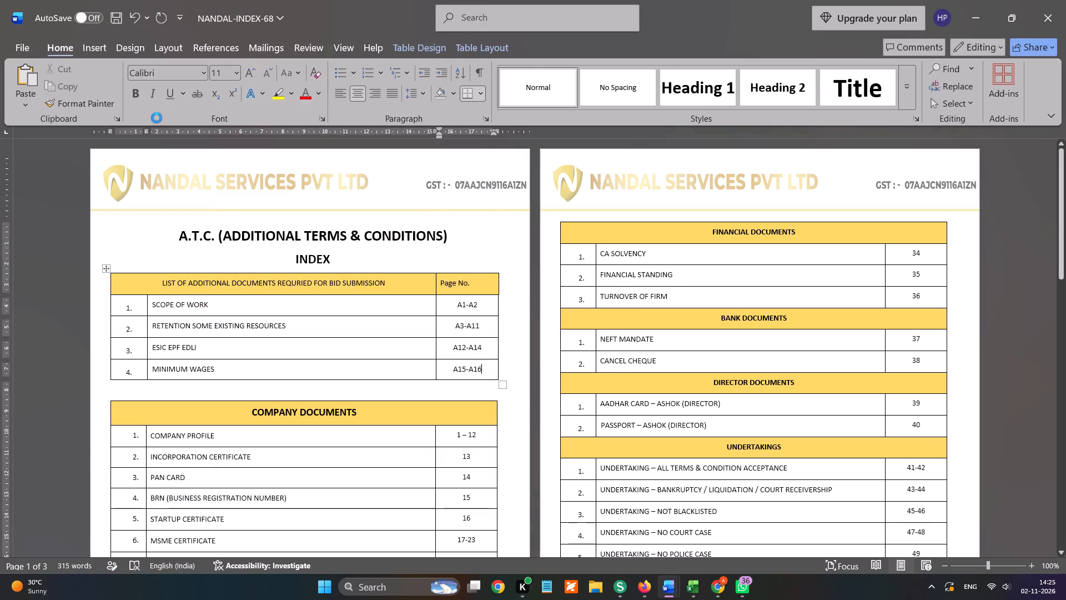
Restart iLovePDF's Merge PDF tool in Firefox and load NANDAL-INDEX-68 and edited_merged_SCOPE OF WORK 01-281 from Downloads.
left_click(132, 11)
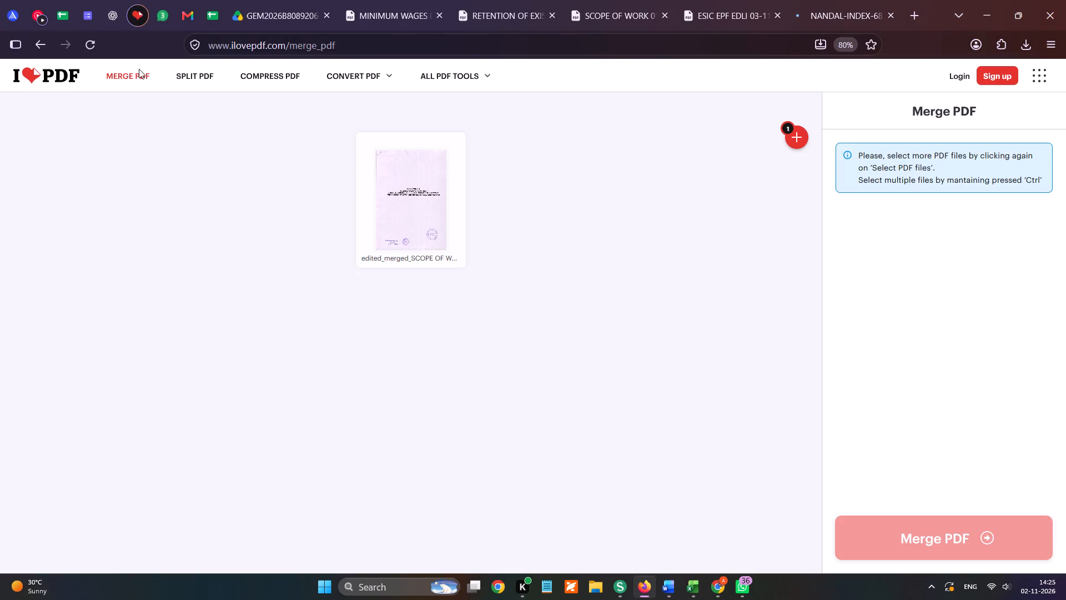
left_click(136, 73)
left_click(584, 197)
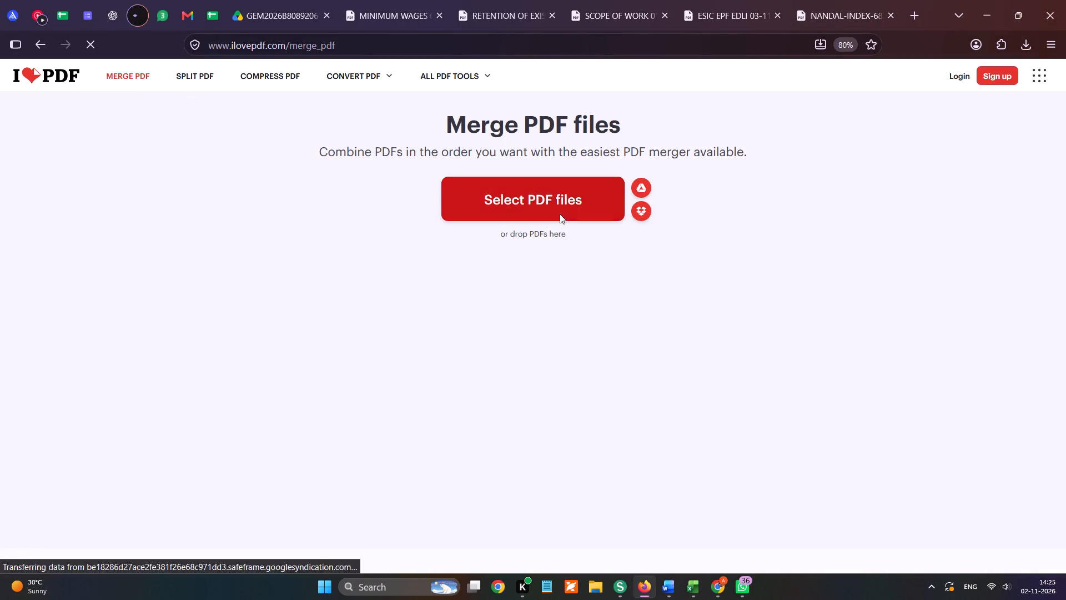
scroll(60, 188, "up", 9)
left_click(61, 124)
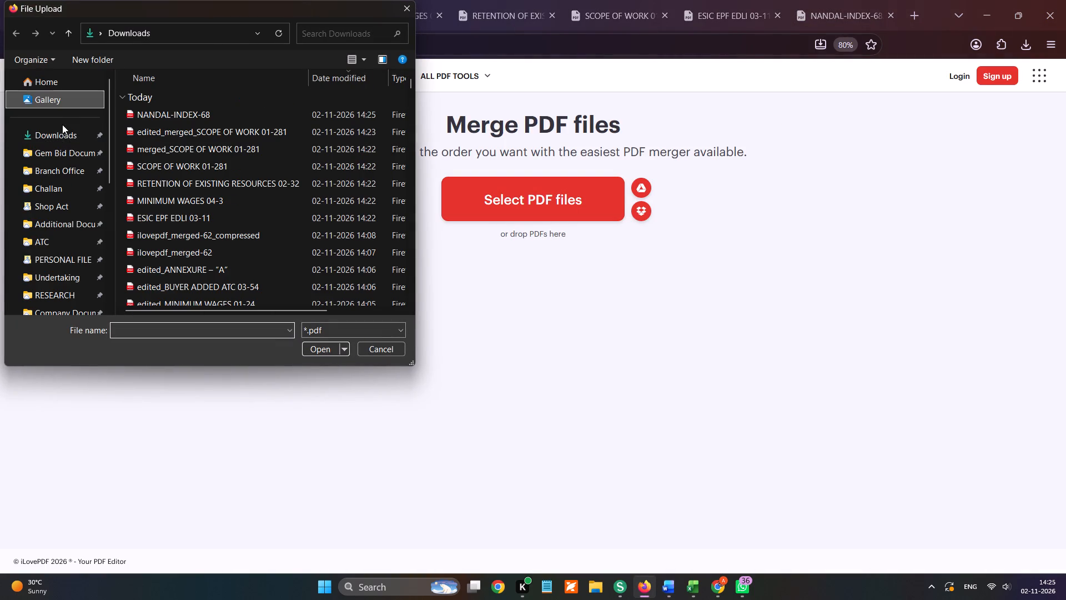
left_click(62, 132)
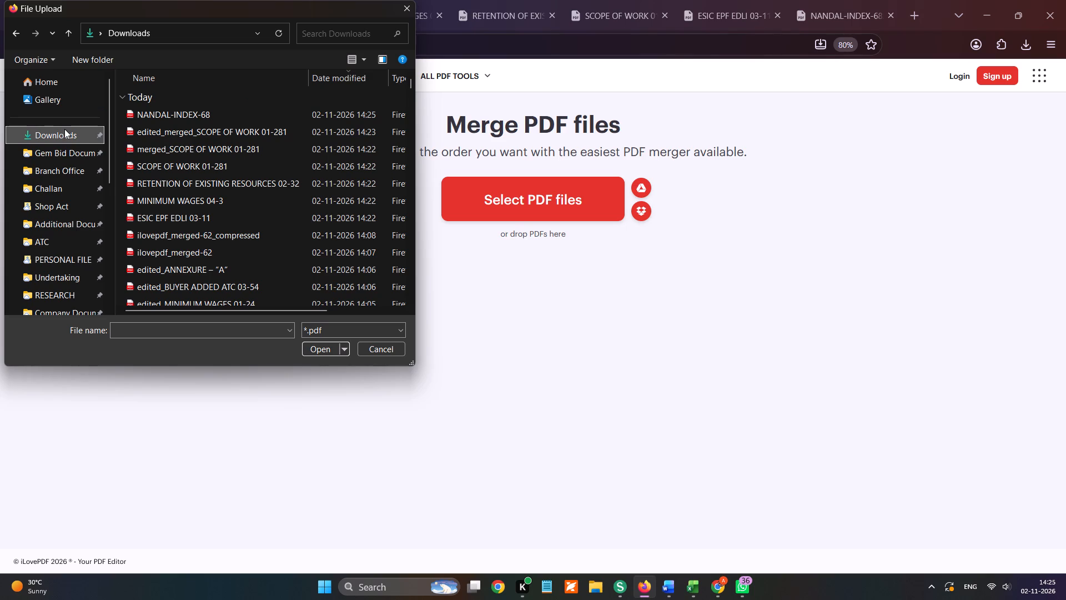
left_click(154, 129, "ctrl")
left_click(163, 122, "ctrl")
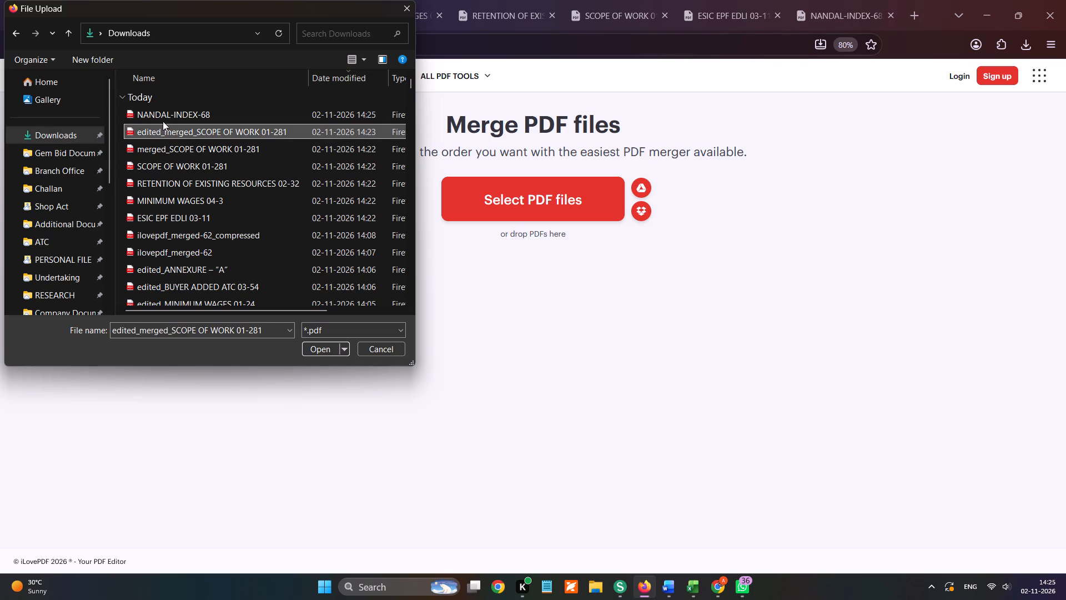
left_click(167, 117, "ctrl")
left_click(334, 350)
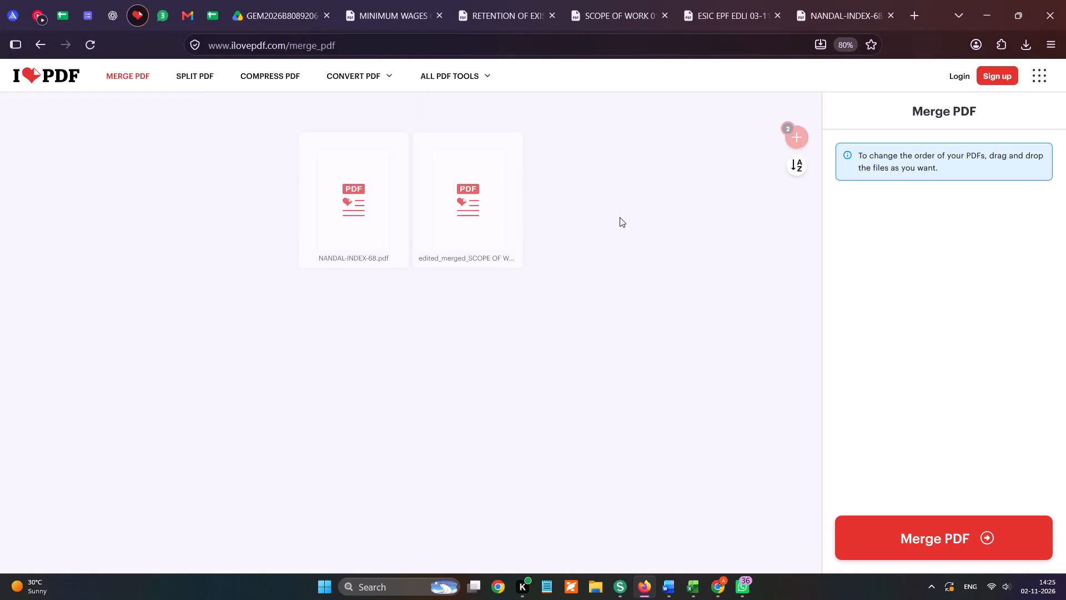
Add Atc-Nandal-68 from the ATC folder in Gem Bid Documents to the files being merged.
left_click(790, 136)
scroll(94, 207, "up", 4)
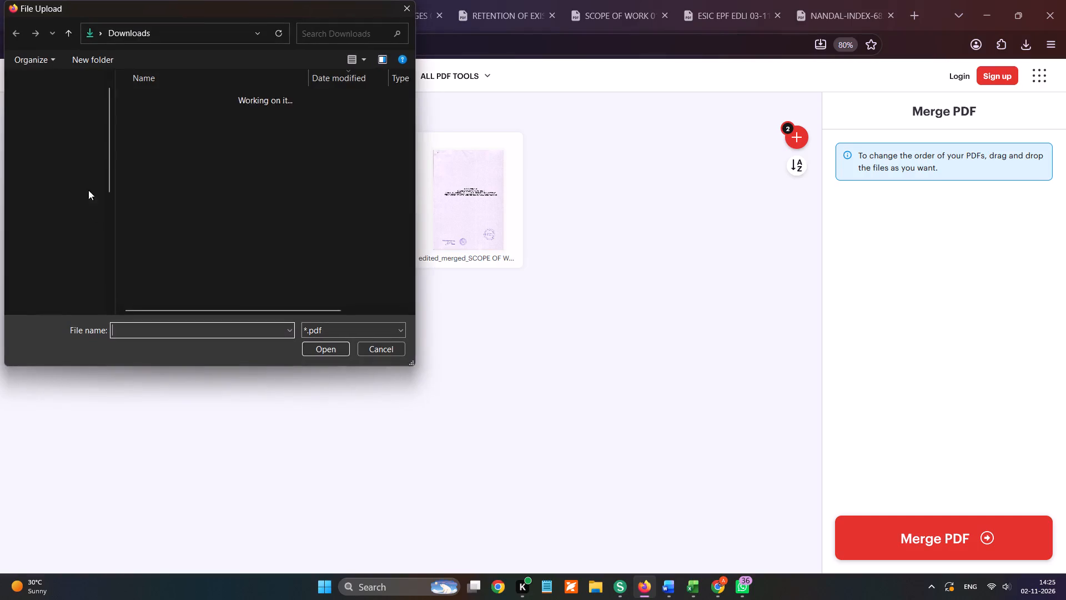
left_click(74, 157)
double_click(158, 109)
double_click(190, 183)
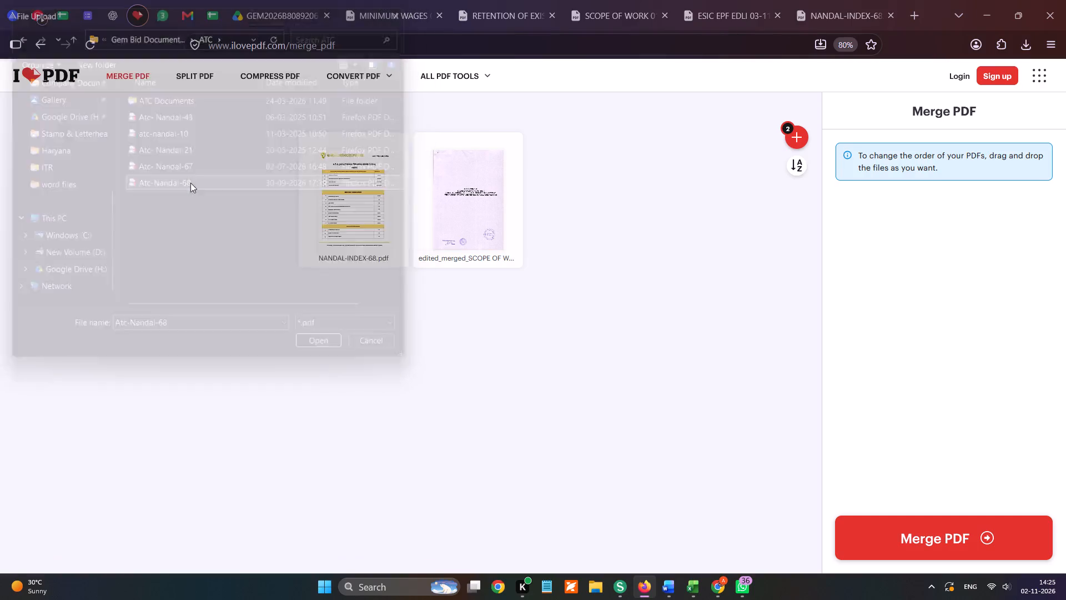
Merge the index, signed scope of work and Atc-Nandal-68 PDFs and download the merged file.
left_click(963, 522)
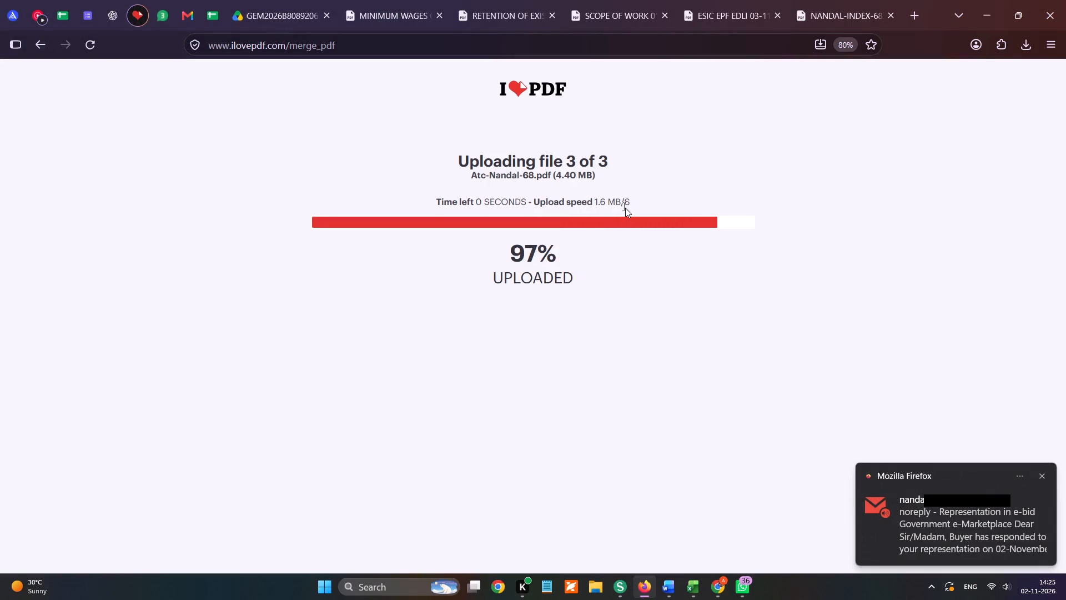
left_click(563, 169)
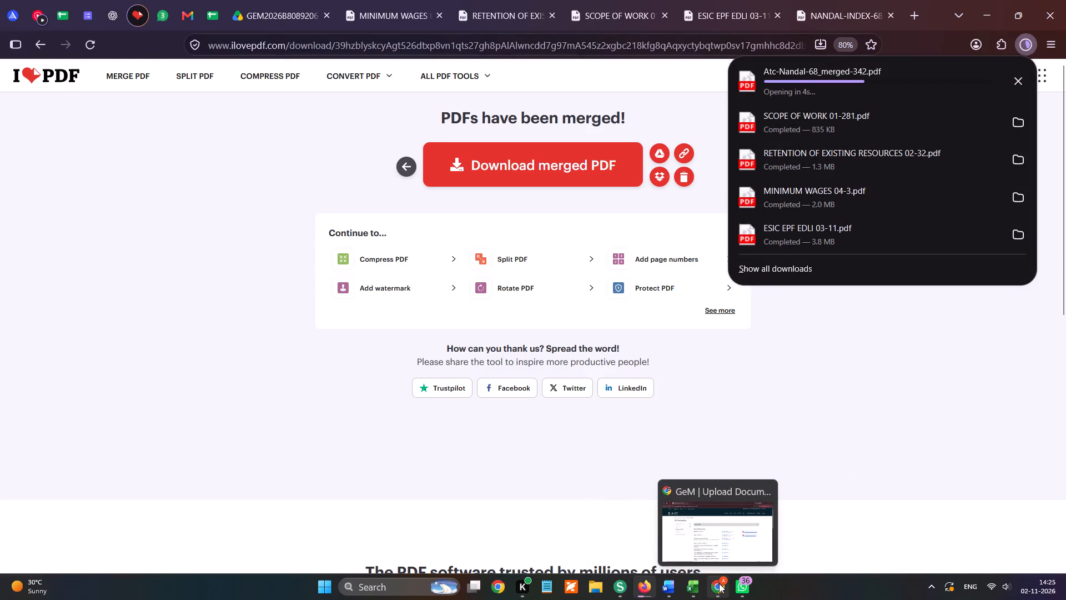
Switch to Chrome with the GeM bid participation page at Upload Documents.
left_click(719, 583)
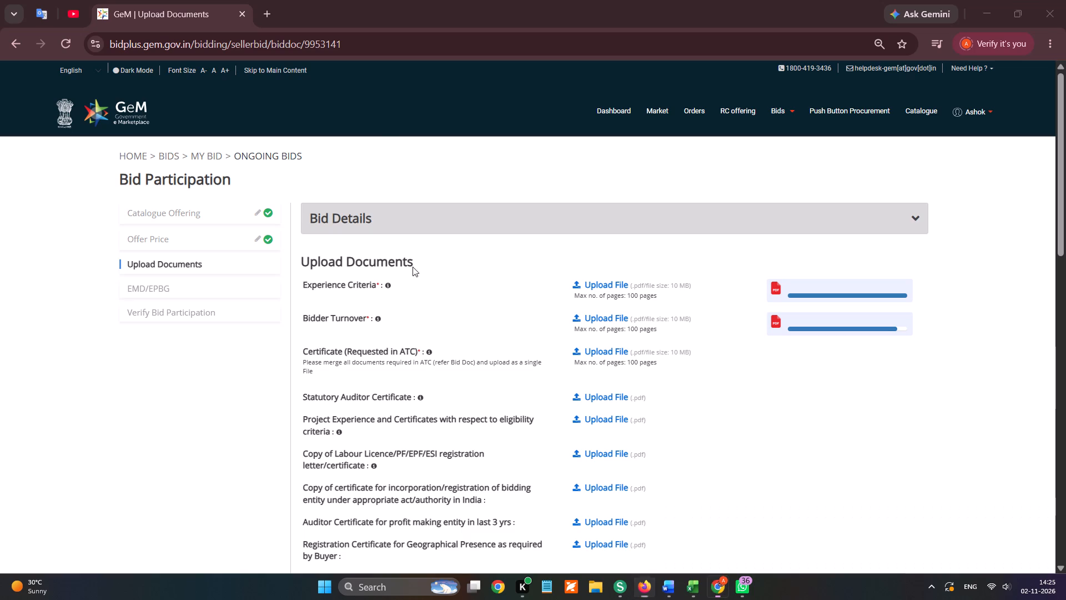
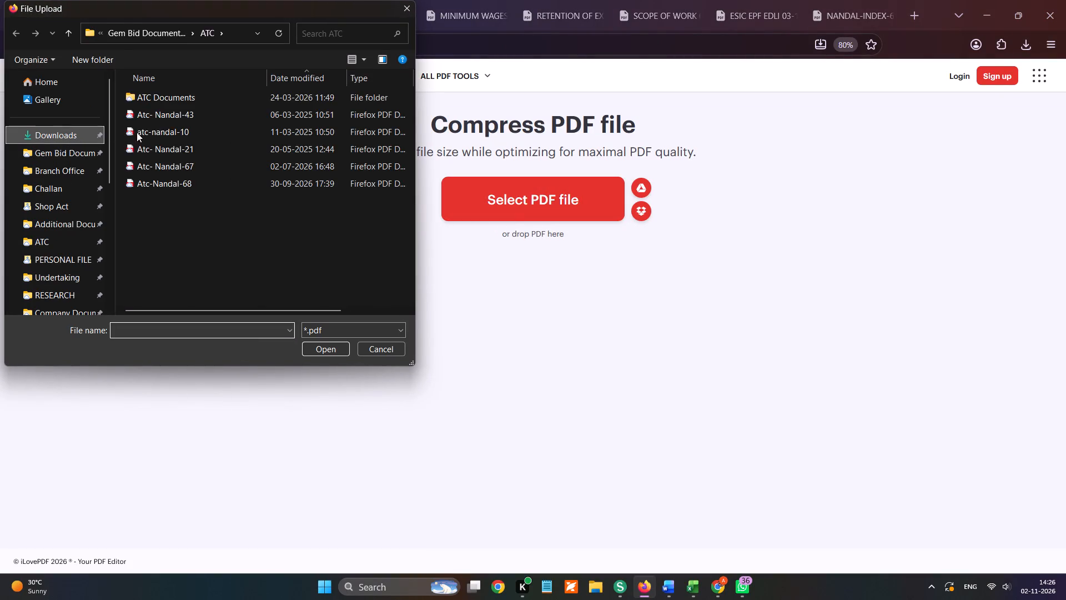
Load the merged file Atc-Nandal-68_merged-342 into the Compress PDF tool and compress it at the recommended level.
double_click(200, 117)
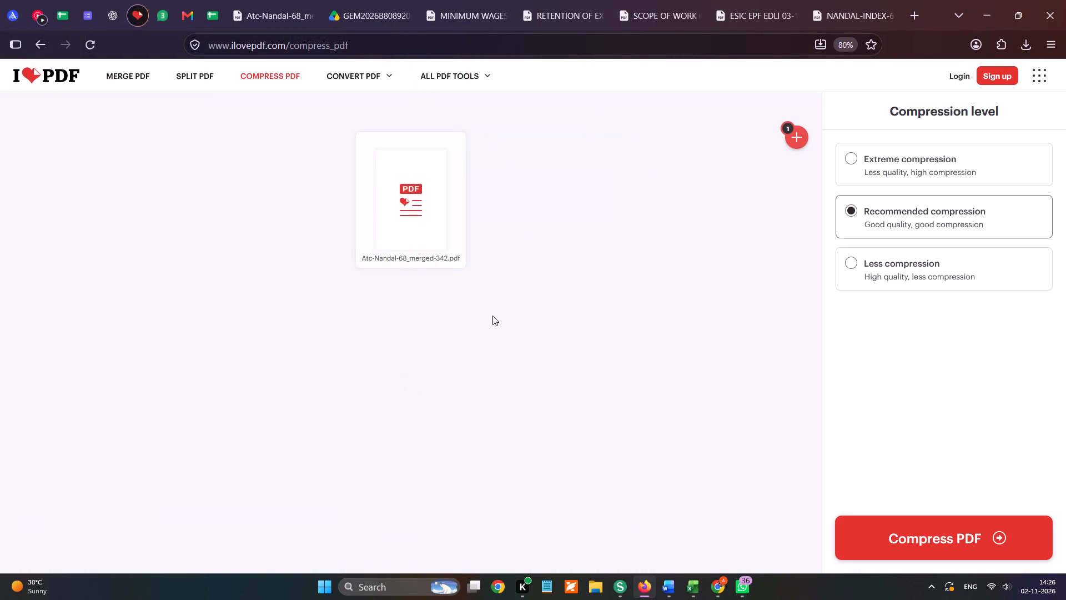
left_click(918, 537)
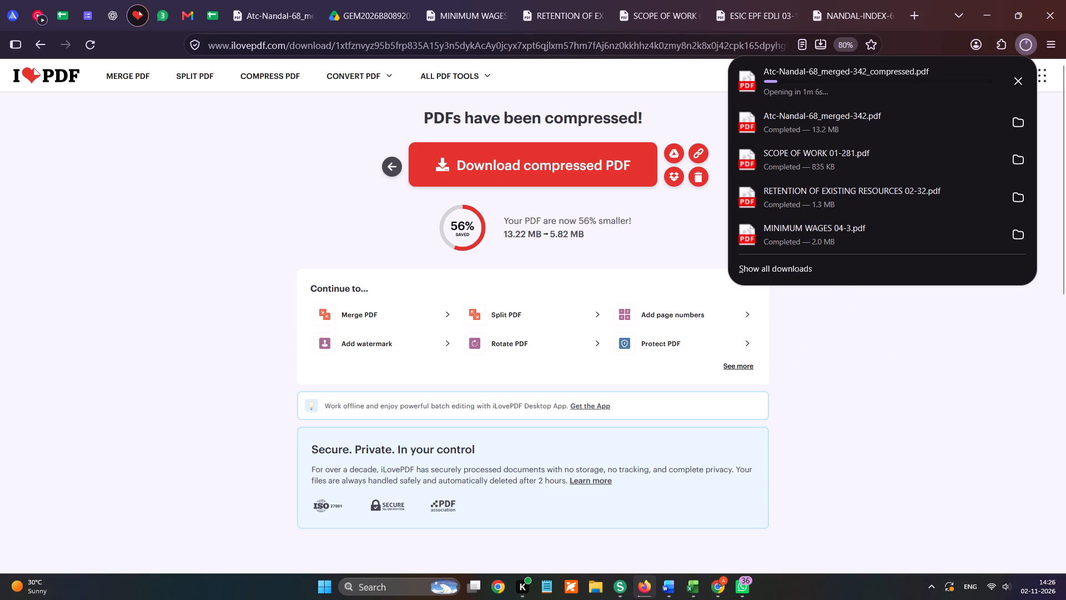
Switch to Chrome with the GeM bid participation page at Upload Documents.
left_click(716, 591)
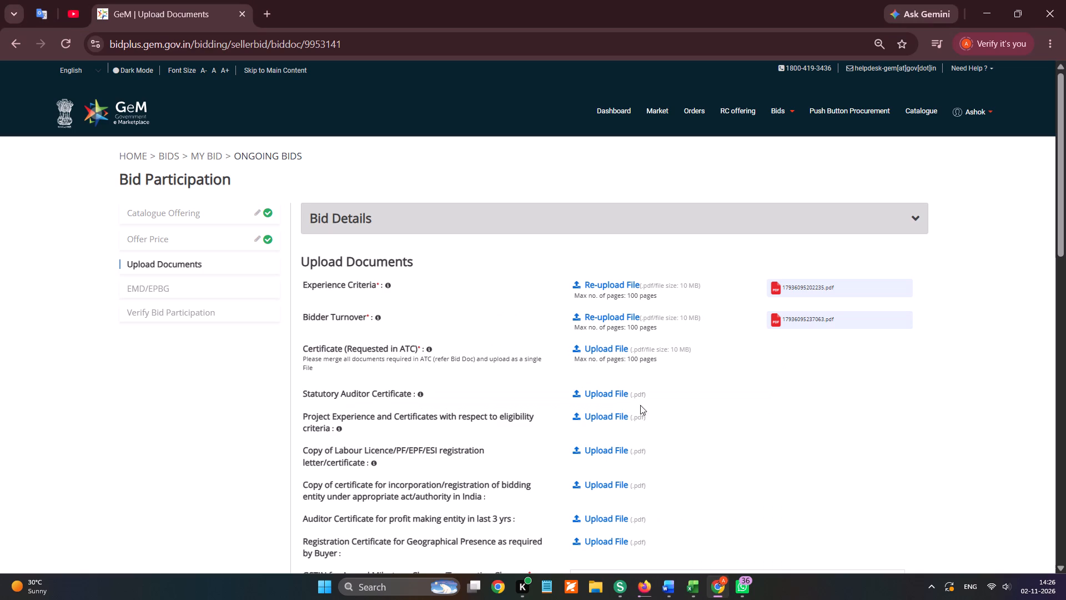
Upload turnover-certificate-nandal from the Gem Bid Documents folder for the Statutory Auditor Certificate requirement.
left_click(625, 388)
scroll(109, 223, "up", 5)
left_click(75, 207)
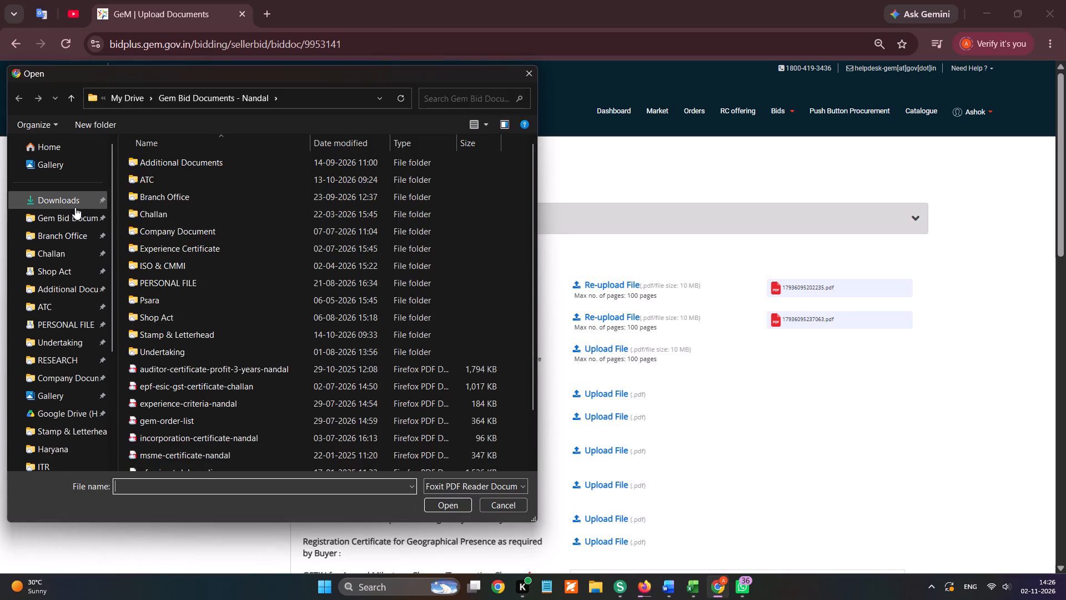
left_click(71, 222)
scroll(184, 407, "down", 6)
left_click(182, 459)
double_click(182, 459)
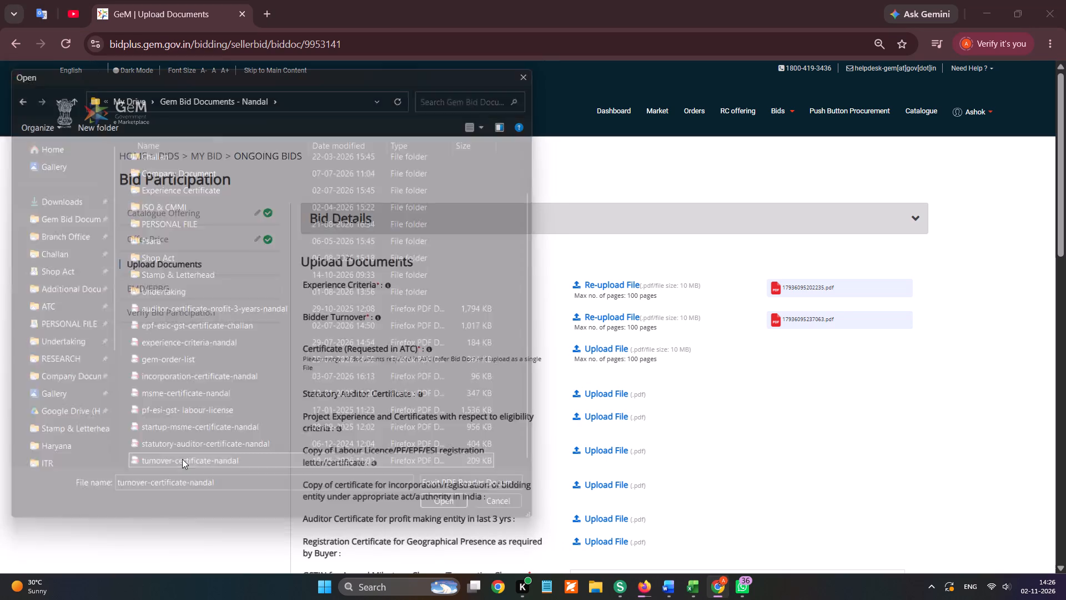
Upload statutory-auditor-certificate-nandal from the Gem Bid Documents folder as the Statutory Auditor Certificate.
left_click(602, 385)
left_click(598, 396)
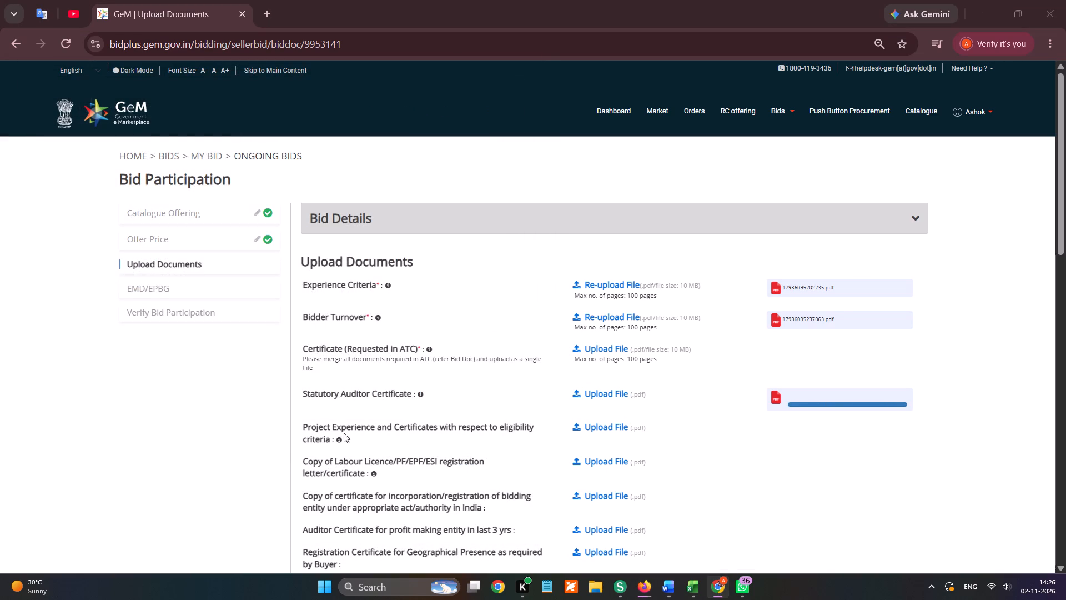
scroll(202, 481, "down", 9)
double_click(180, 444)
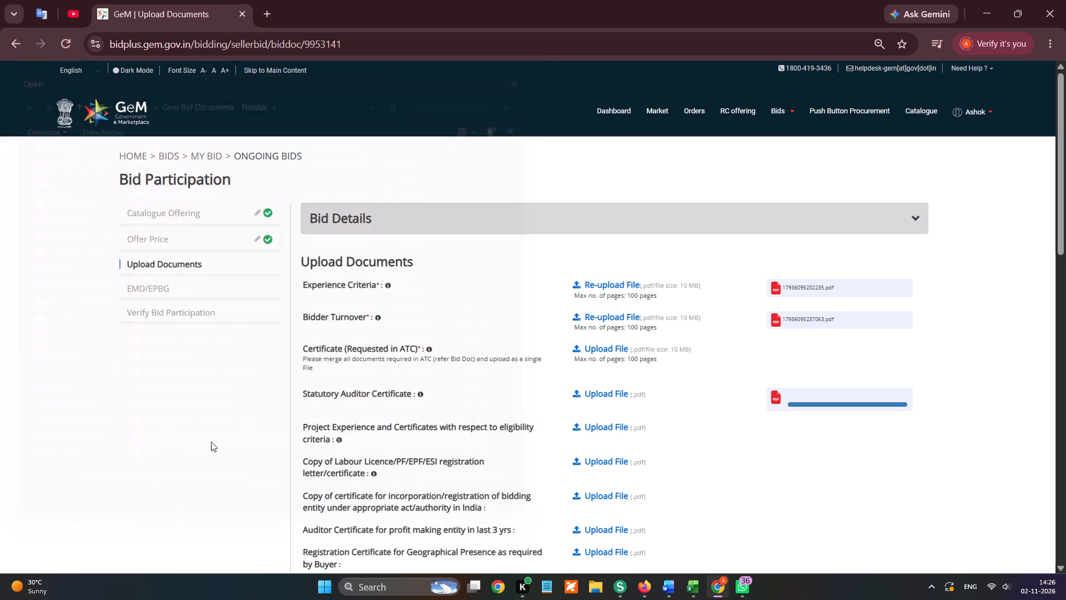
Upload gem-order-list for the Project Experience and Certificates with respect to eligibility criteria requirement.
left_click(587, 419)
left_click(591, 428)
scroll(314, 414, "down", 5)
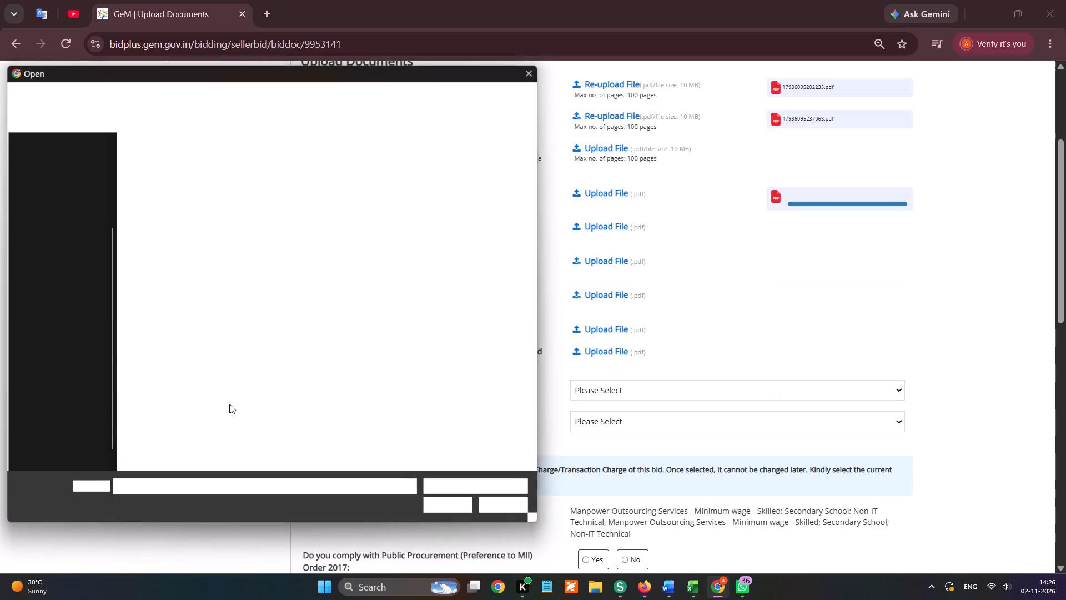
scroll(201, 390, "down", 5)
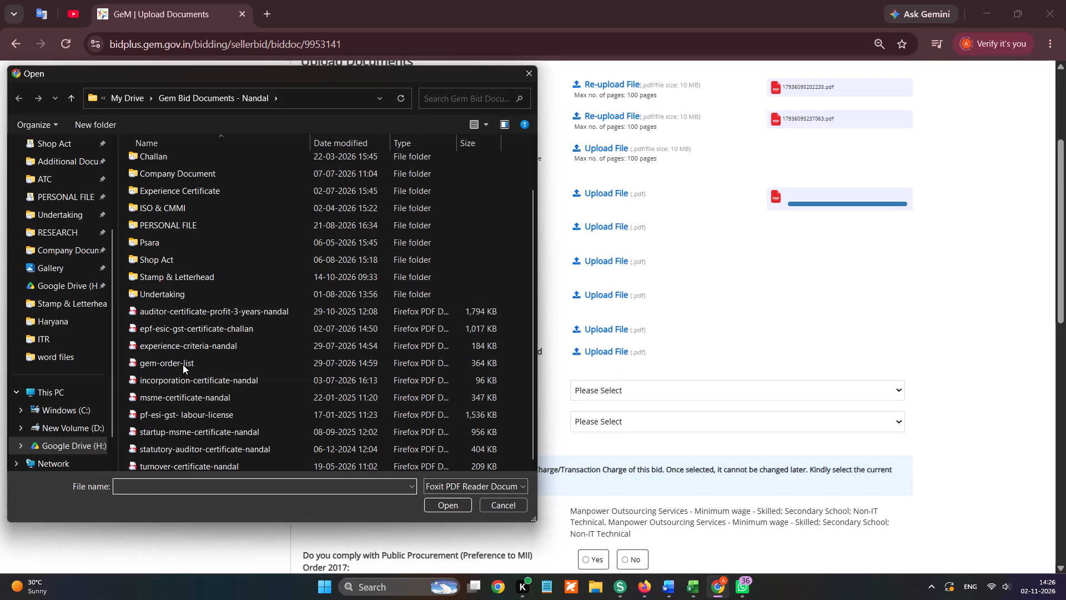
double_click(183, 364)
Upload pf-esi-gst- labour-license as the copy of the Labour Licence/PF/EPF/ESI registration certificate.
left_click(604, 256)
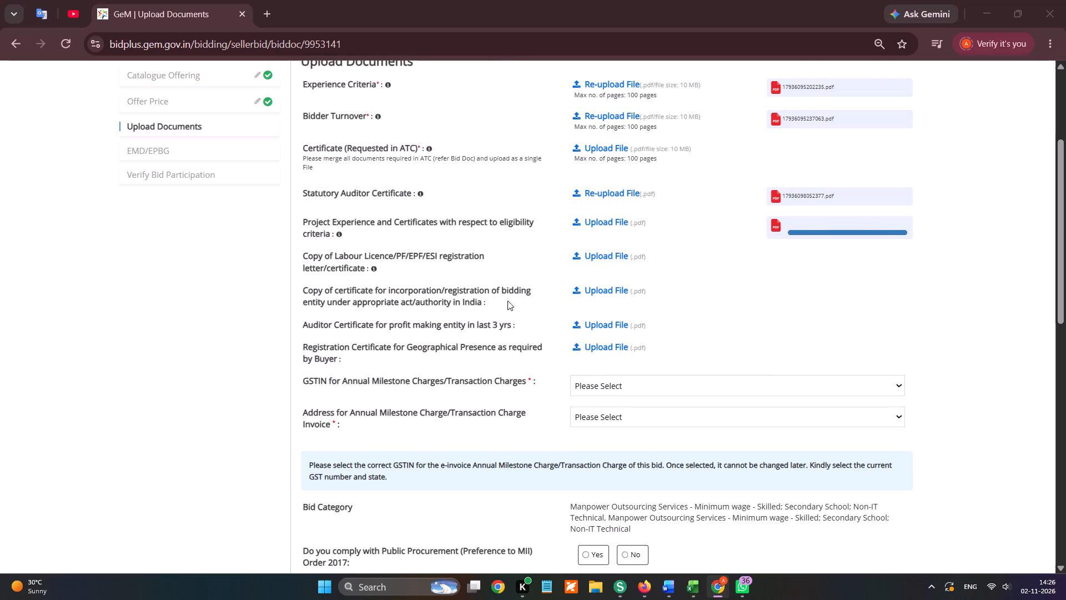
scroll(310, 333, "down", 5)
left_click(202, 411)
double_click(272, 407)
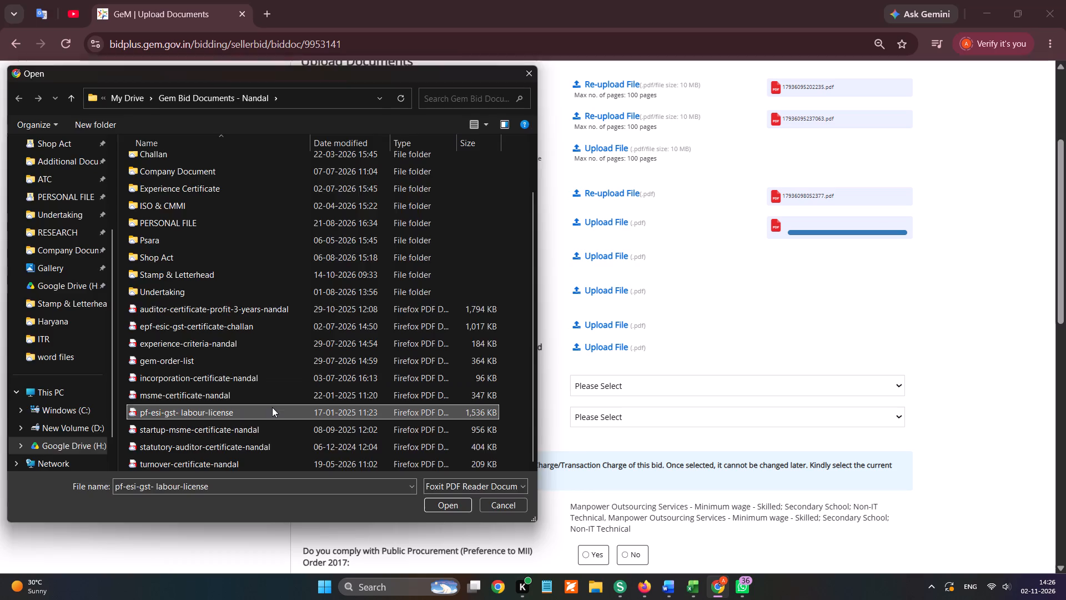
Upload incorporation-certificate-nandal as the certificate for incorporation/registration of the bidding entity.
left_click(625, 289)
scroll(260, 361, "down", 4)
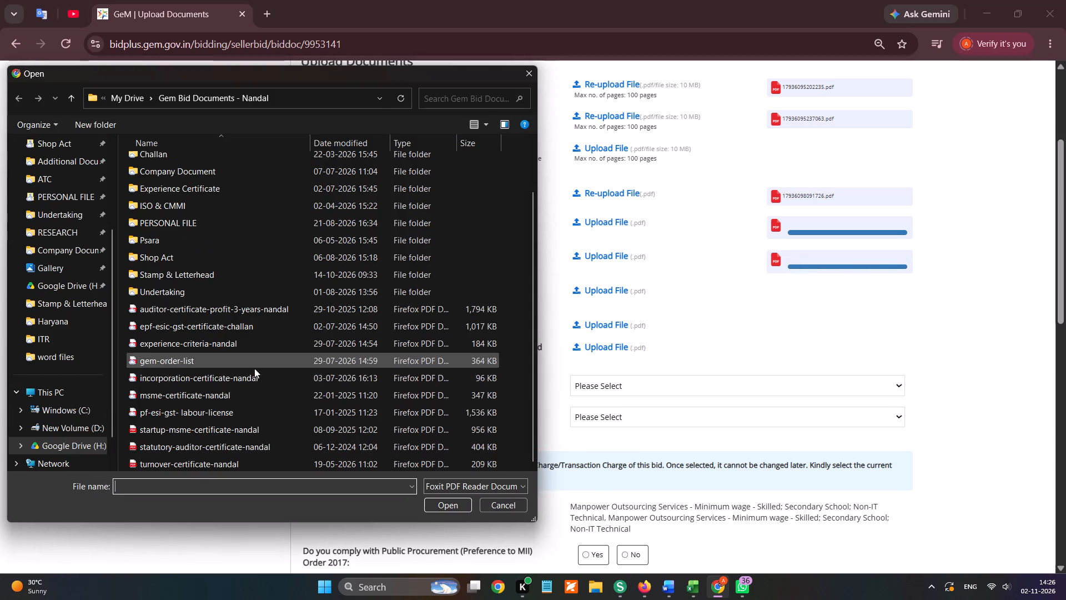
scroll(254, 368, "down", 2)
double_click(224, 381)
Upload auditor-certificate-profit-3-years-nandal as the Auditor Certificate for profit making entity in last 3 yrs.
left_click(589, 319)
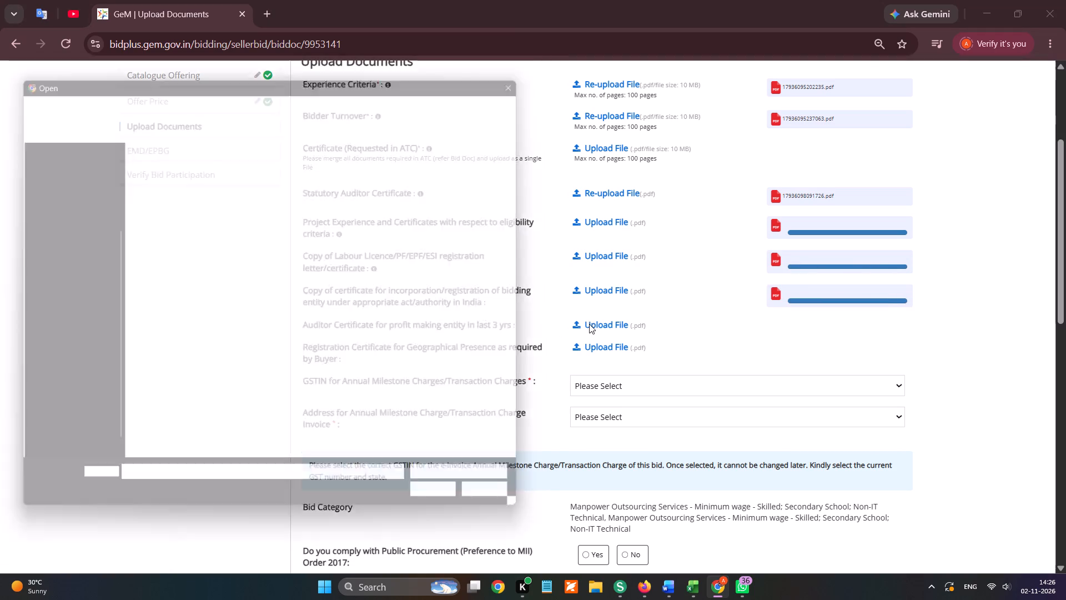
double_click(279, 368)
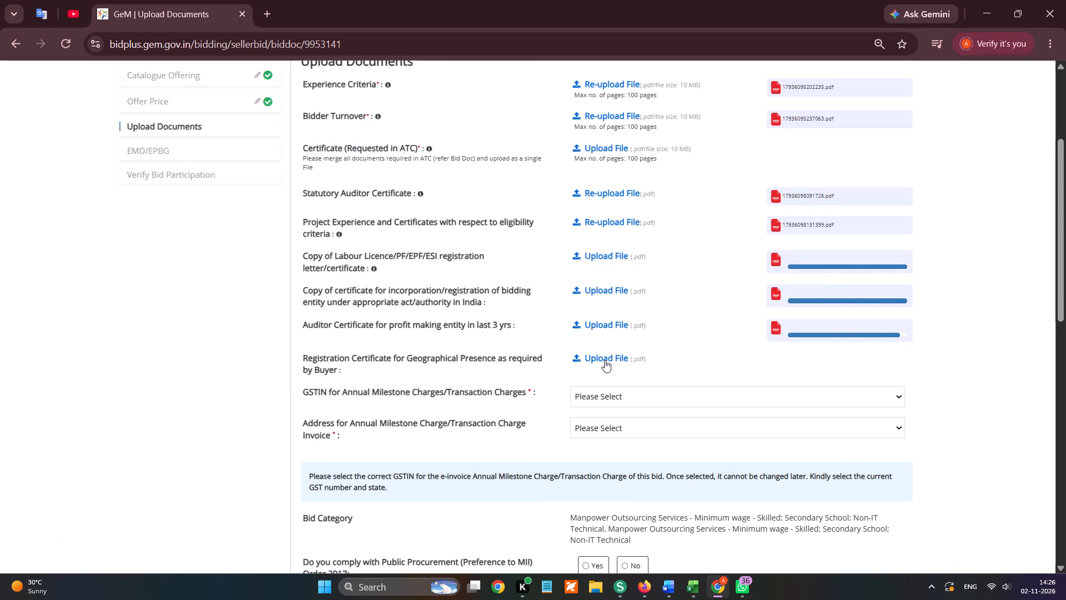
Check the bid's city in Firefox's tender tracking sheet, then upload mh-ahmednagar-shopact-nandal from Shop Act as the Geographical Presence registration certificate on GeM.
key("alt+Tab")
left_click(210, 19)
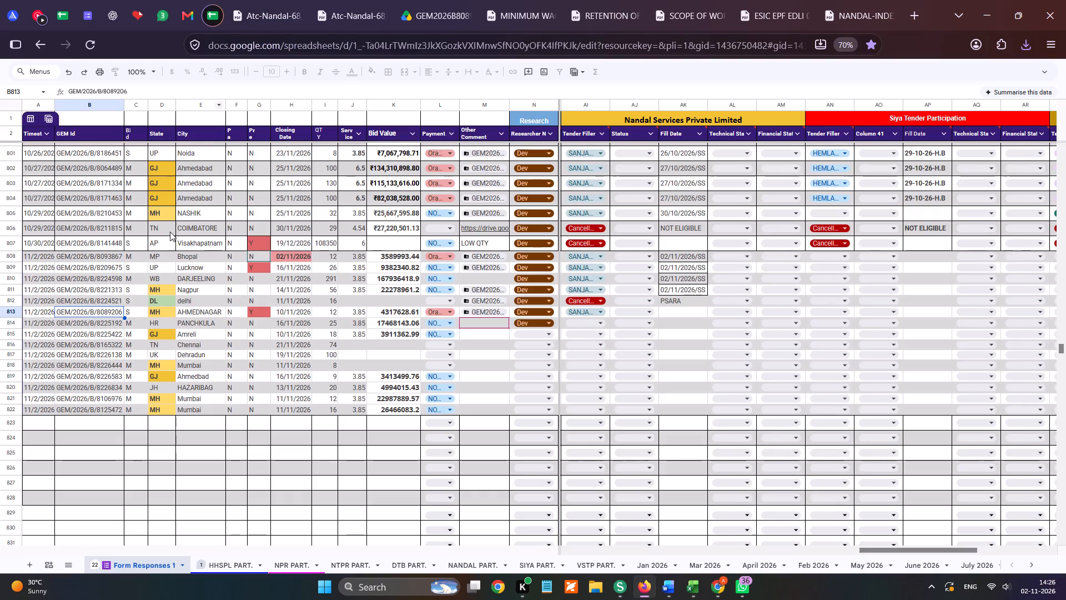
left_click(4, 315)
key("alt+Tab")
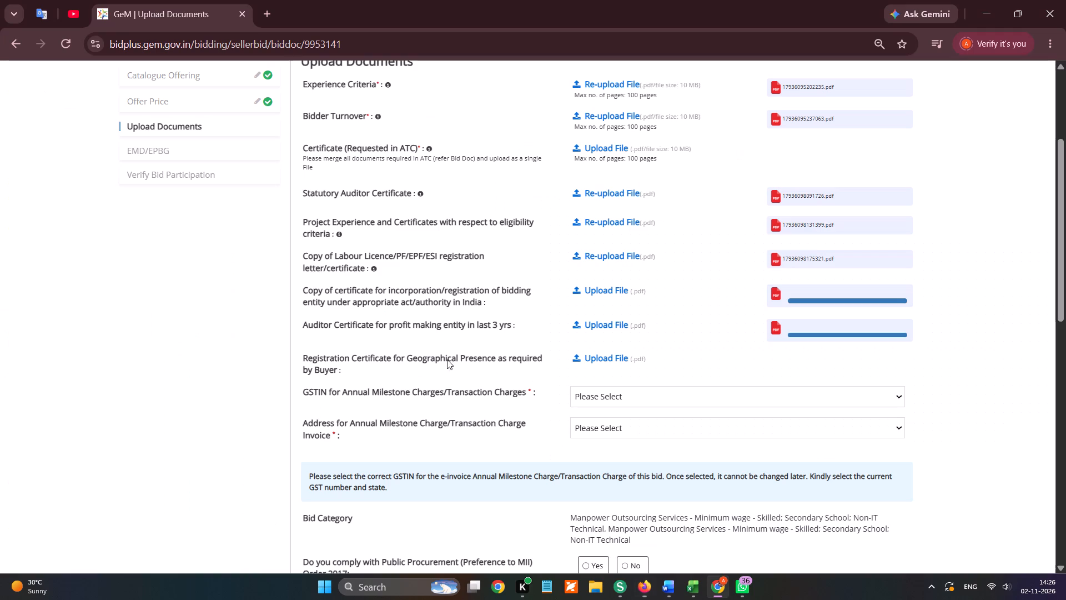
left_click(616, 356)
scroll(61, 261, "up", 4)
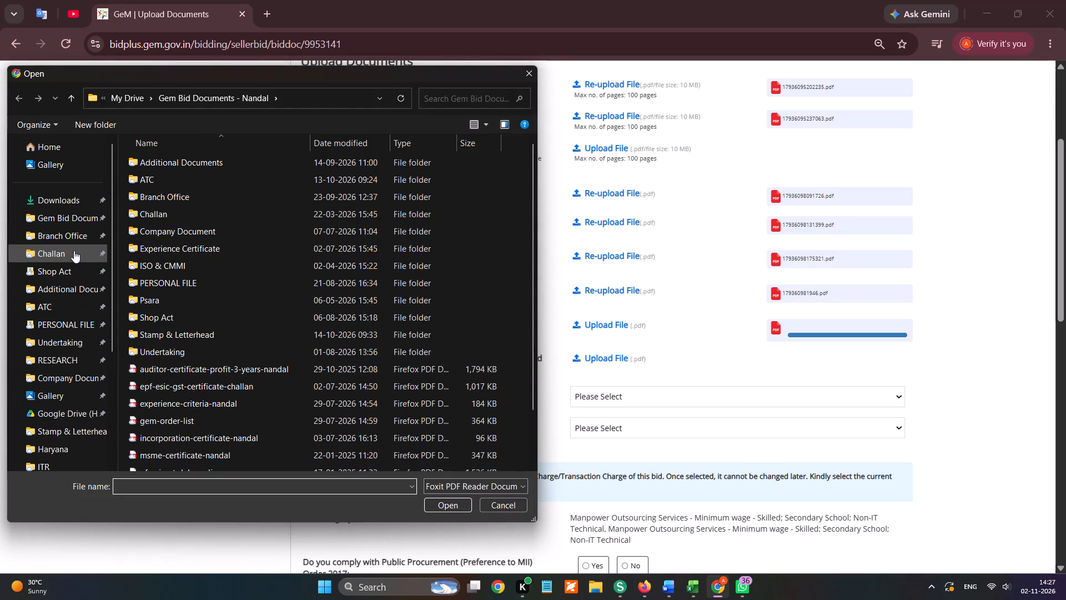
left_click(76, 278)
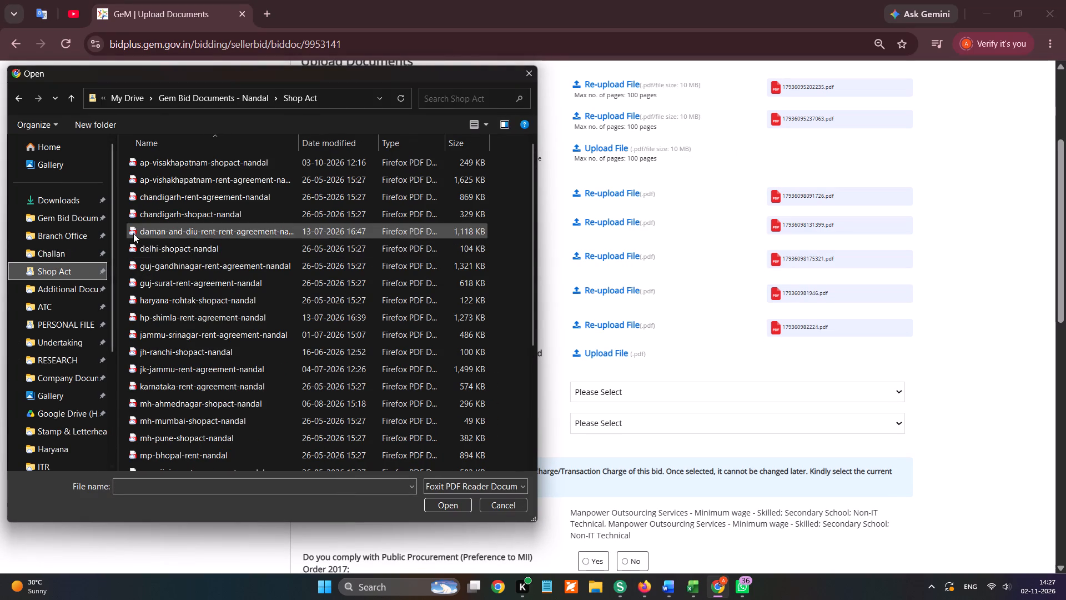
left_click(84, 233)
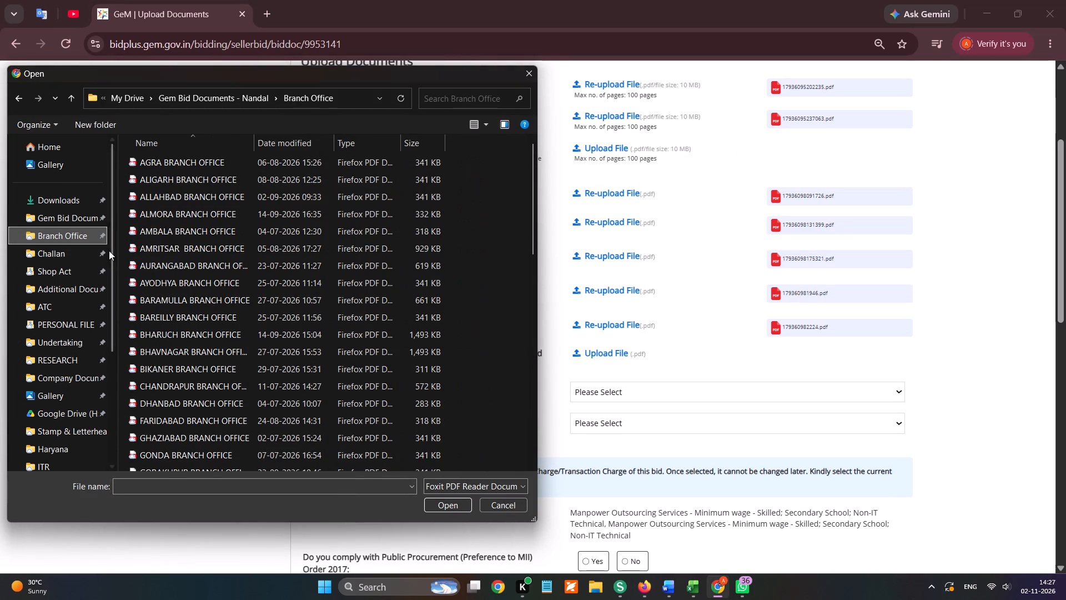
left_click(64, 272)
scroll(195, 398, "down", 6)
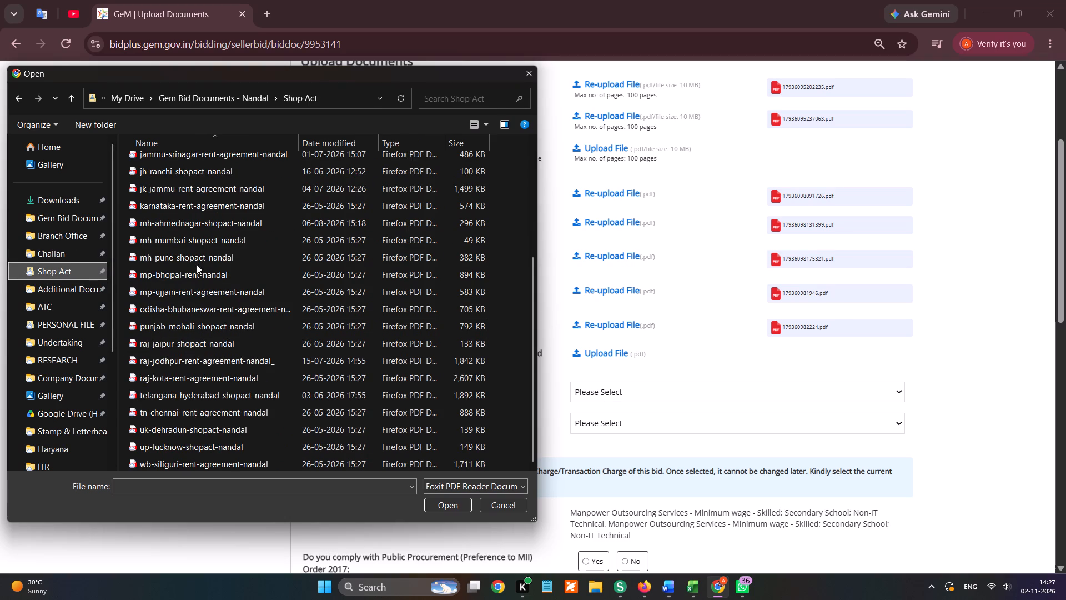
double_click(194, 226)
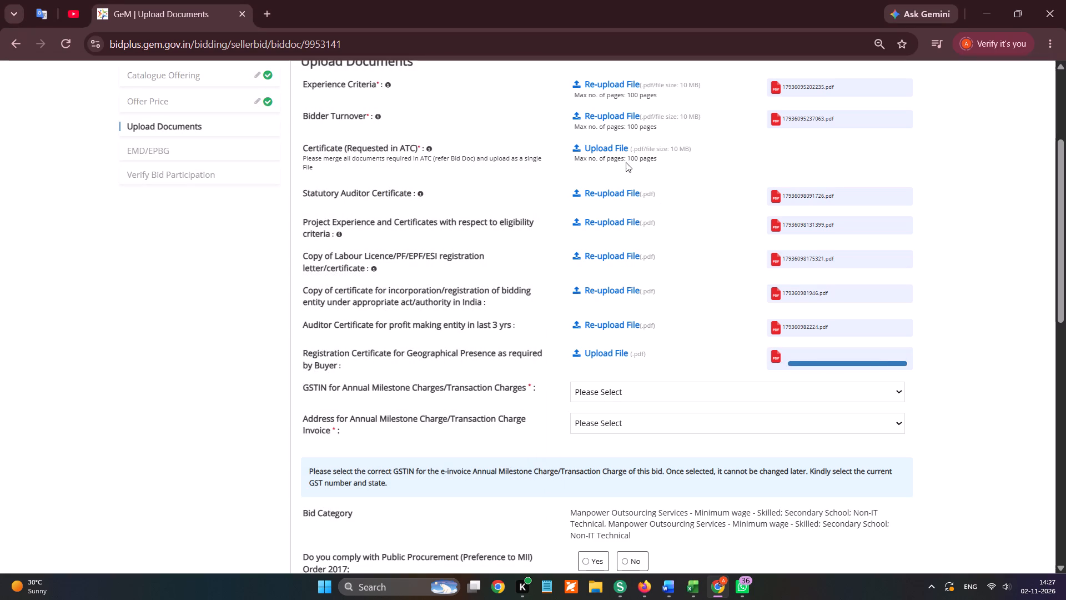
Upload Atc-Nandal-68_merged-342_compressed from Downloads as the Certificate (Requested in ATC).
left_click(613, 152)
scroll(73, 217, "up", 5)
left_click(64, 201)
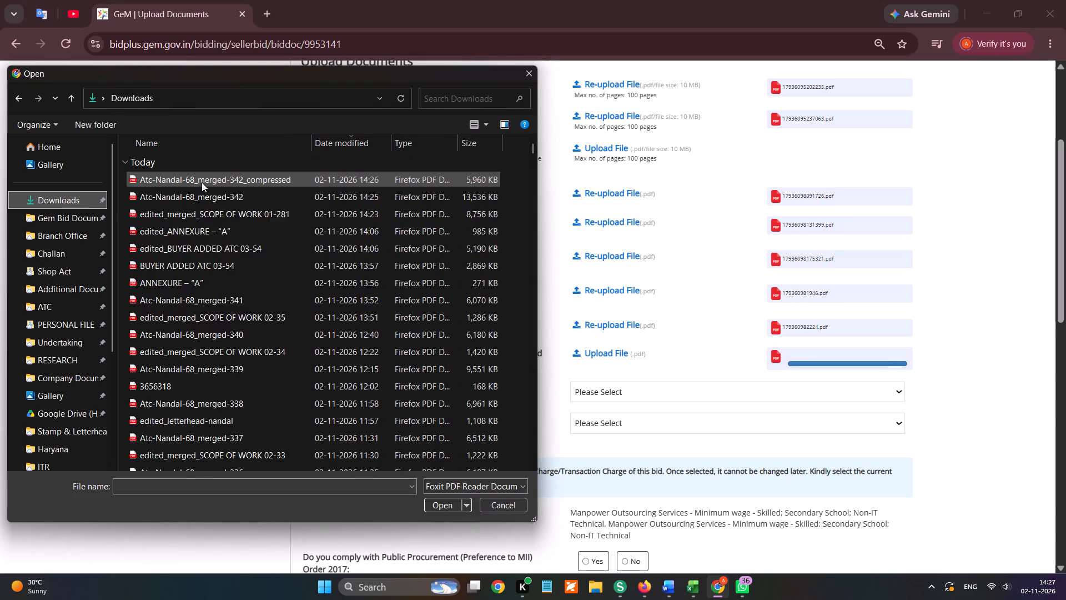
triple_click(205, 180)
Select the company's registered GSTIN and its Delhi address for the Annual Milestone Charge/Transaction Charge invoice.
scroll(703, 252, "down", 1)
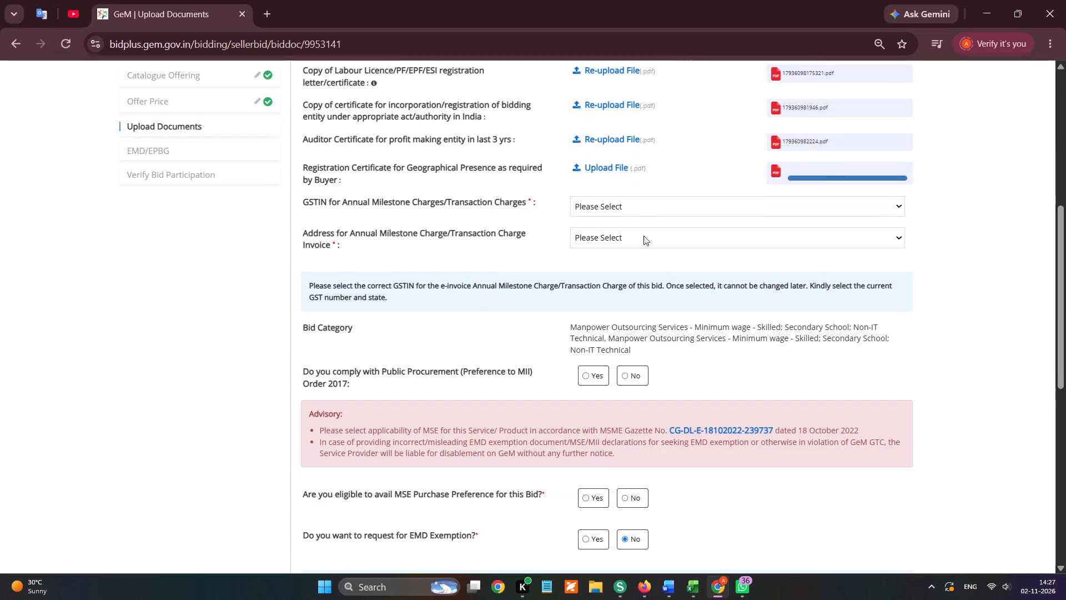
left_click(636, 209)
left_click(643, 248)
left_click(649, 142)
left_click_drag(648, 233, 647, 238)
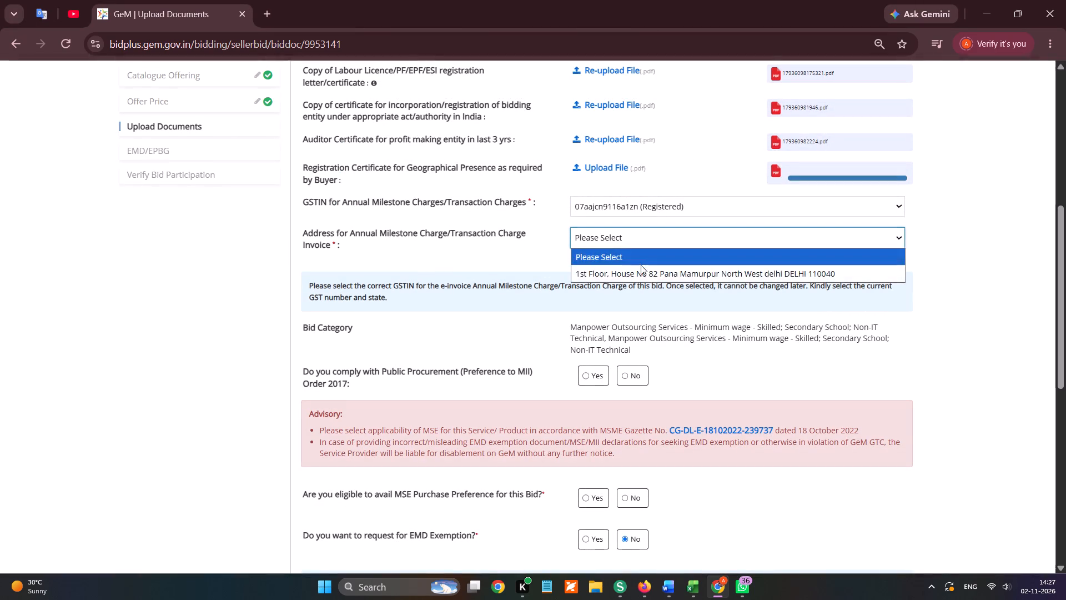
left_click(641, 265)
left_click(666, 147)
Answer Yes to compliance with the Public Procurement (Preference to MII) Order 2017 and to MSE Purchase Preference eligibility.
left_click(585, 381)
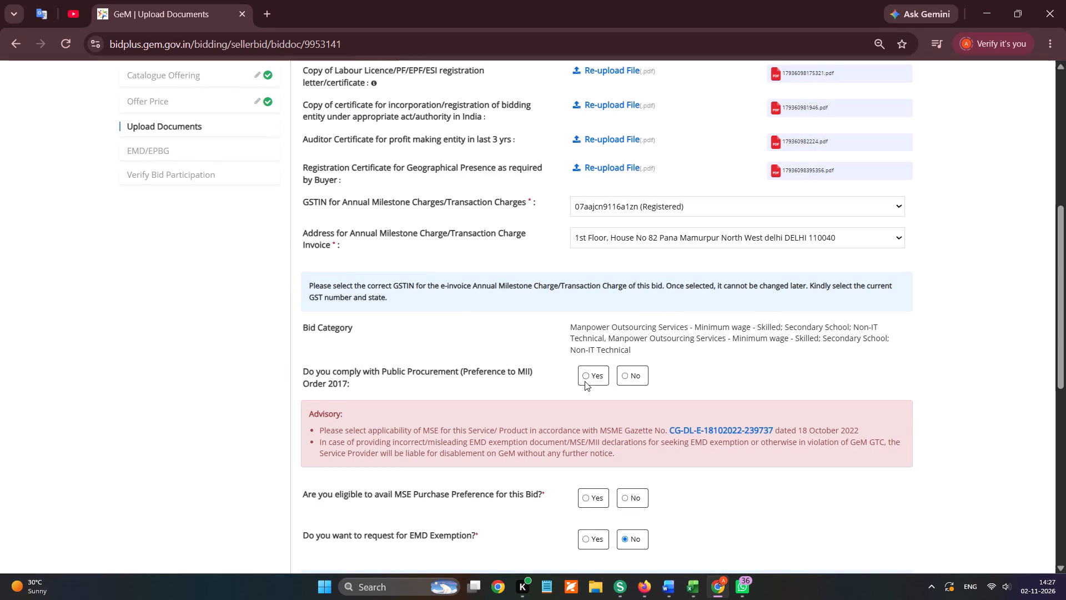
left_click(587, 374)
scroll(589, 373, "down", 1)
left_click(591, 316)
Upload msme-certificate-nandal from the Gem Bid Documents folder as the MSE category certificate.
left_click(596, 328)
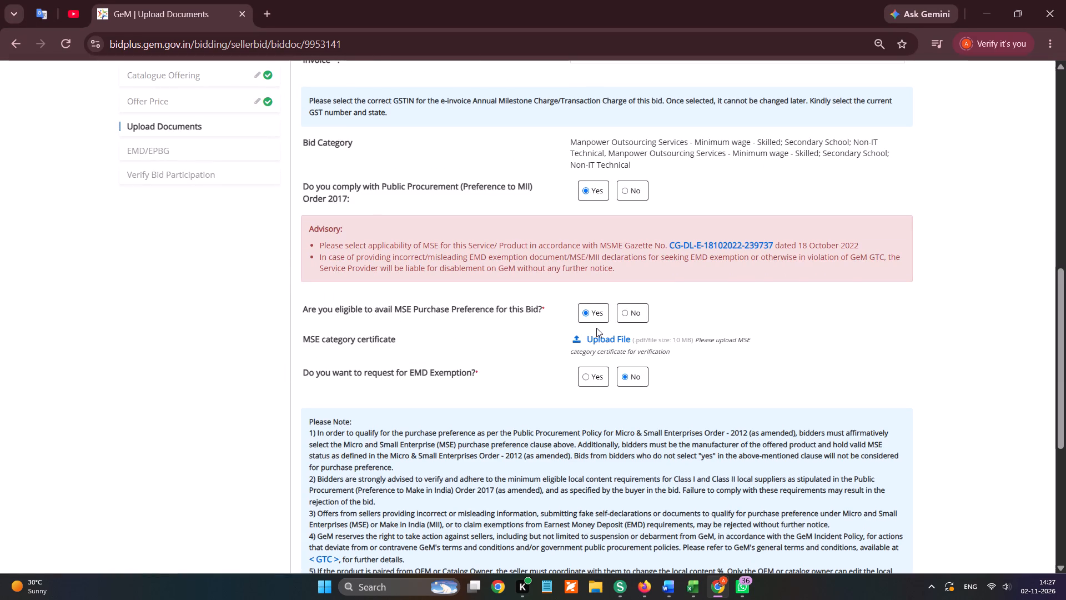
left_click(597, 336)
scroll(122, 271, "up", 5)
left_click(94, 224)
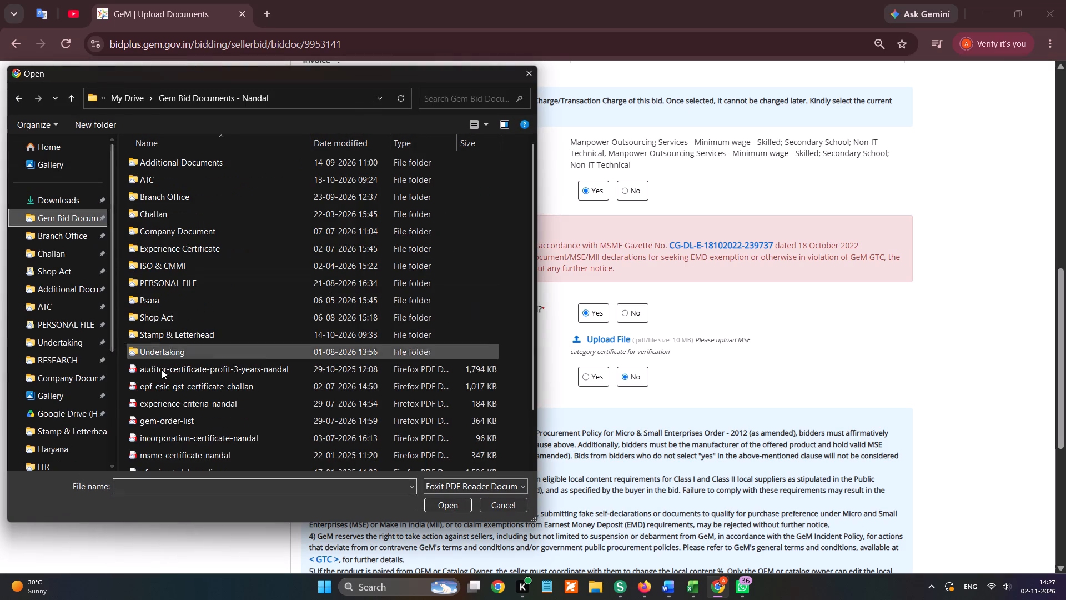
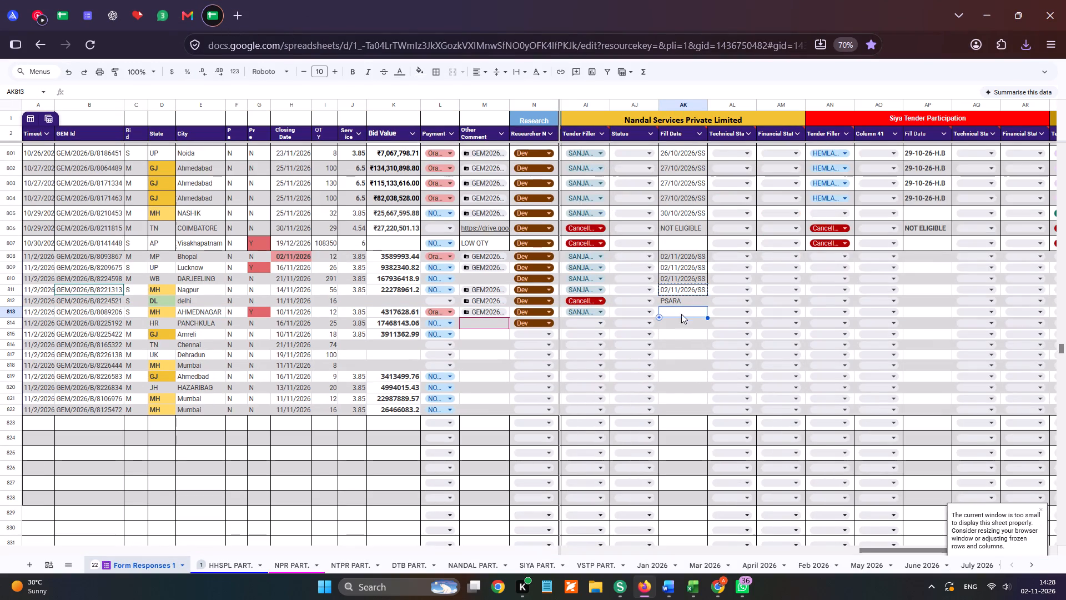
Record 02/11/2026/SS as Nandal Services' Fill Date for bid GEM/2026/B/8089206 in the tender sheet.
key("ctrl+v")
left_click(679, 324)
left_click(680, 313)
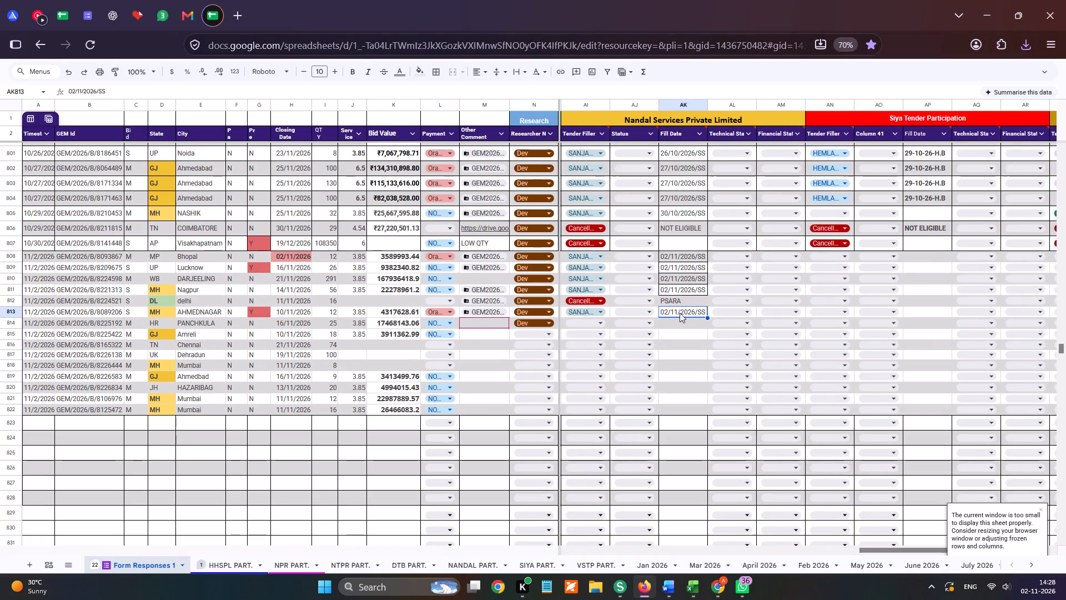
Search the tender sheet for the 02/11/2026/SS fill-date entries, and close the search.
key("ctrl+c")
key("ctrl+f")
key("ctrl+v")
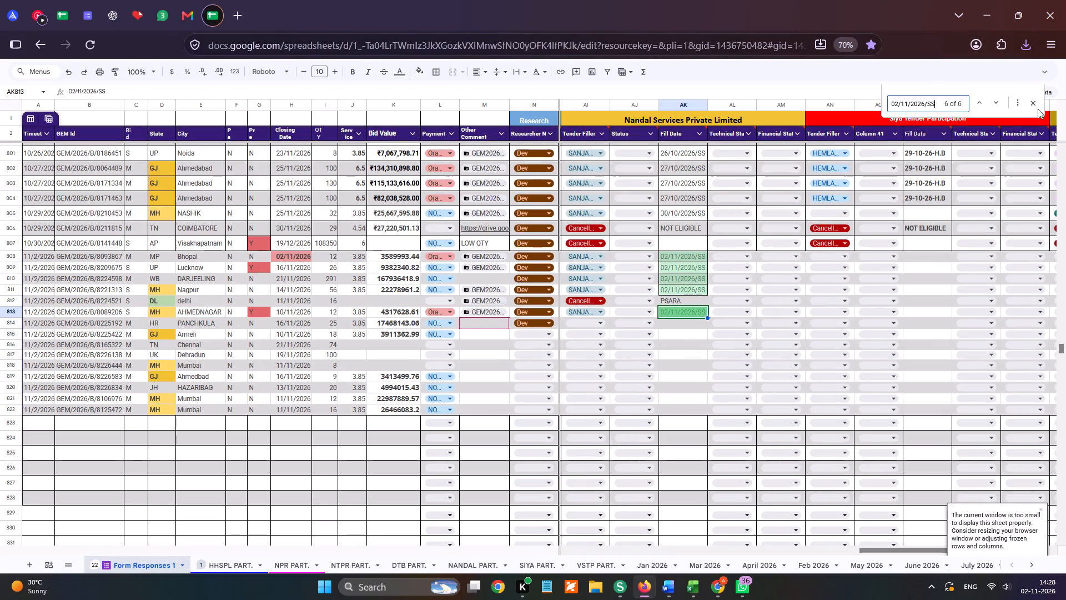
left_click(1037, 103)
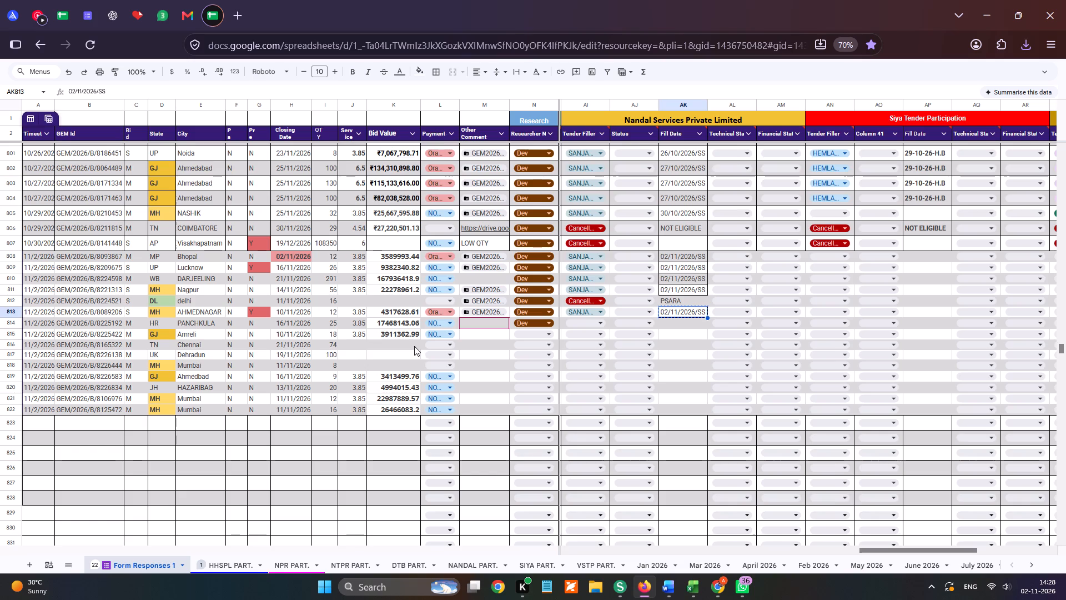
Copy the Chennai bid number GEM/2026/B/8165322 from the tender sheet and find it on GeM with Exact Bid Search.
left_click_drag(414, 346, 416, 366)
left_click(507, 351)
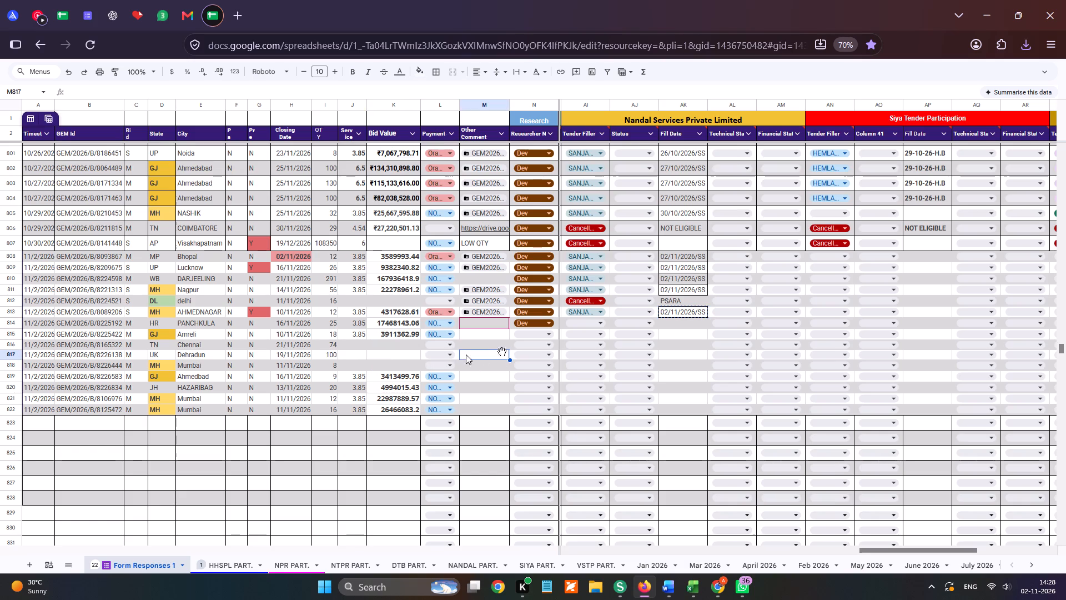
left_click(10, 342)
left_click(95, 342)
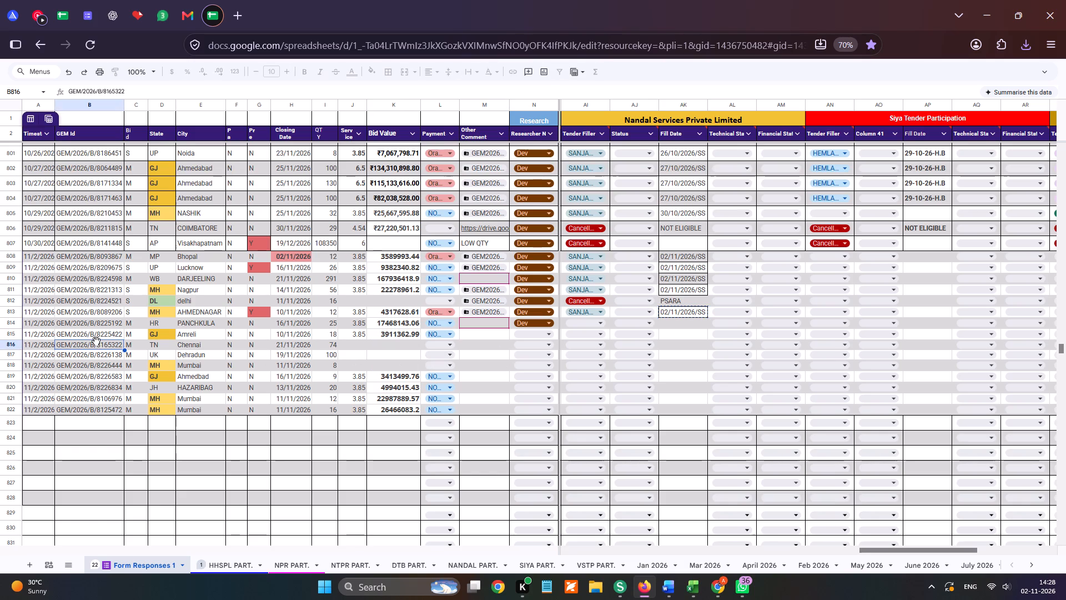
key("ctrl+c")
key("alt+Tab")
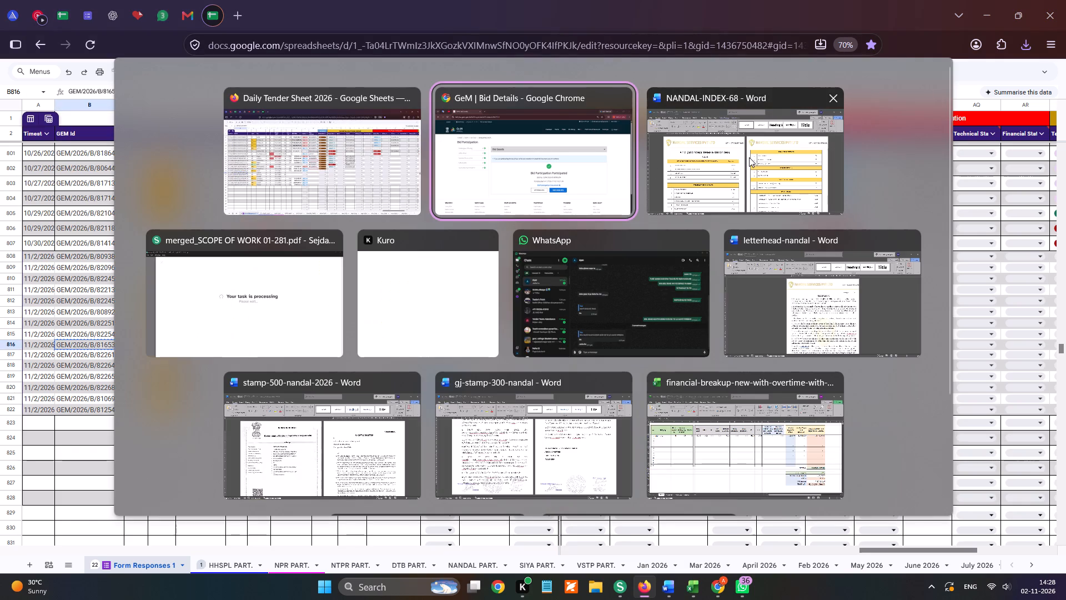
left_click(607, 173)
left_click(795, 130)
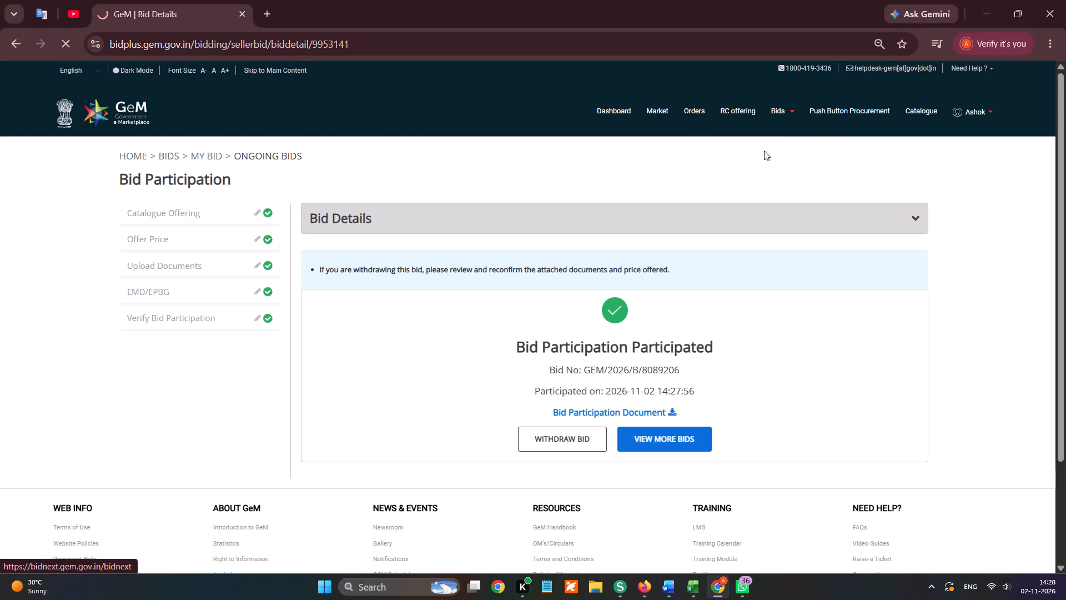
left_click(743, 159)
key("ctrl+v")
left_click(644, 158)
left_click(662, 207)
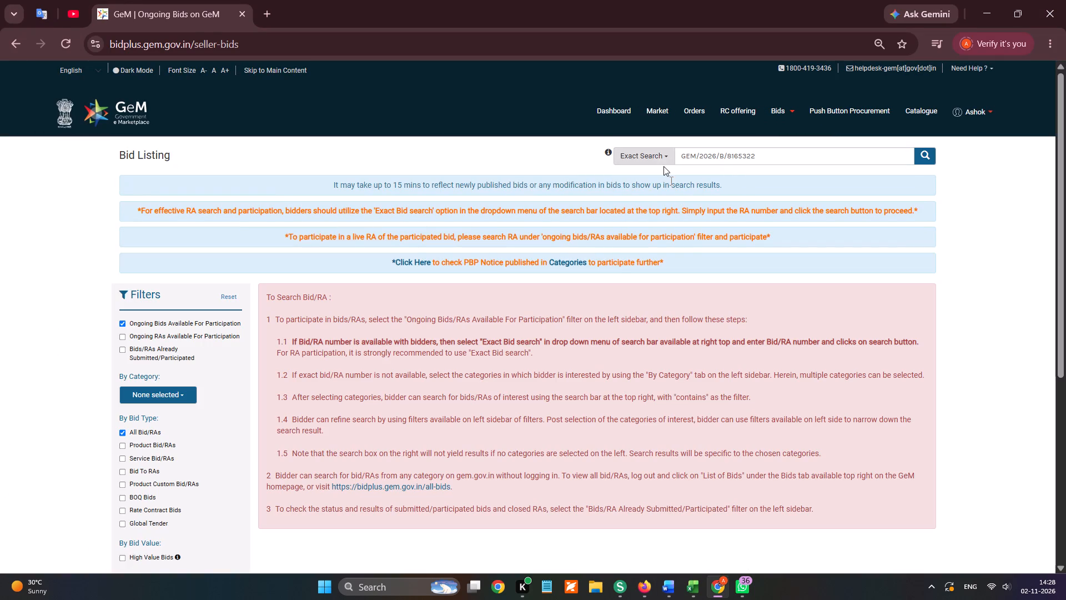
left_click(663, 166)
left_click(662, 158)
left_click(673, 219)
left_click(922, 153)
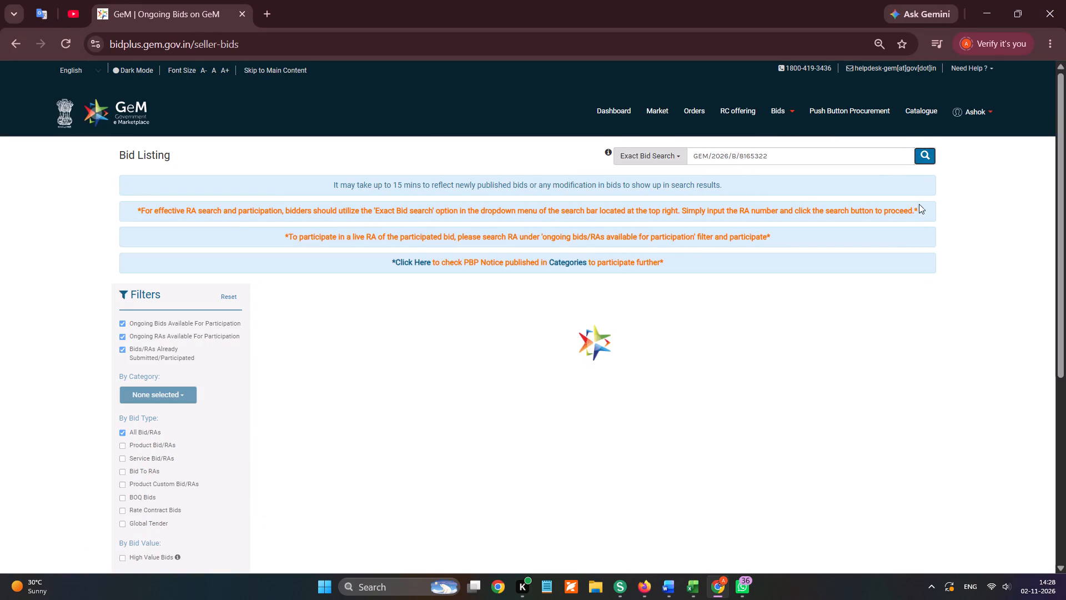
Start participation in GEM/2026/B/8165322 and save the Beneficial Ownership and Transfer of Technology declarations as No, No and Yes.
left_click(899, 398)
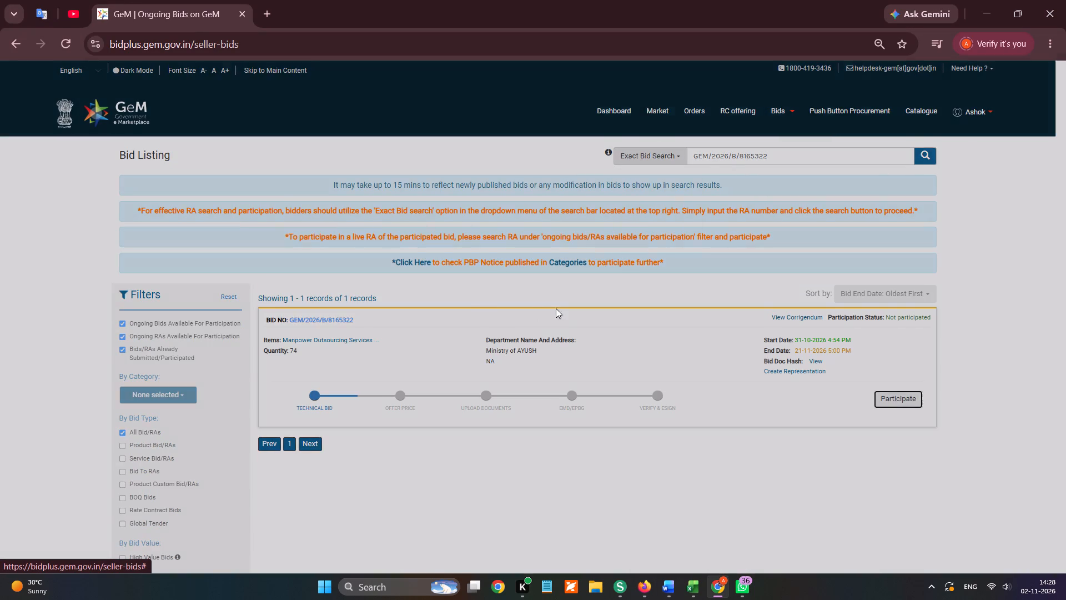
left_click(623, 154)
left_click(621, 127)
left_click(567, 201)
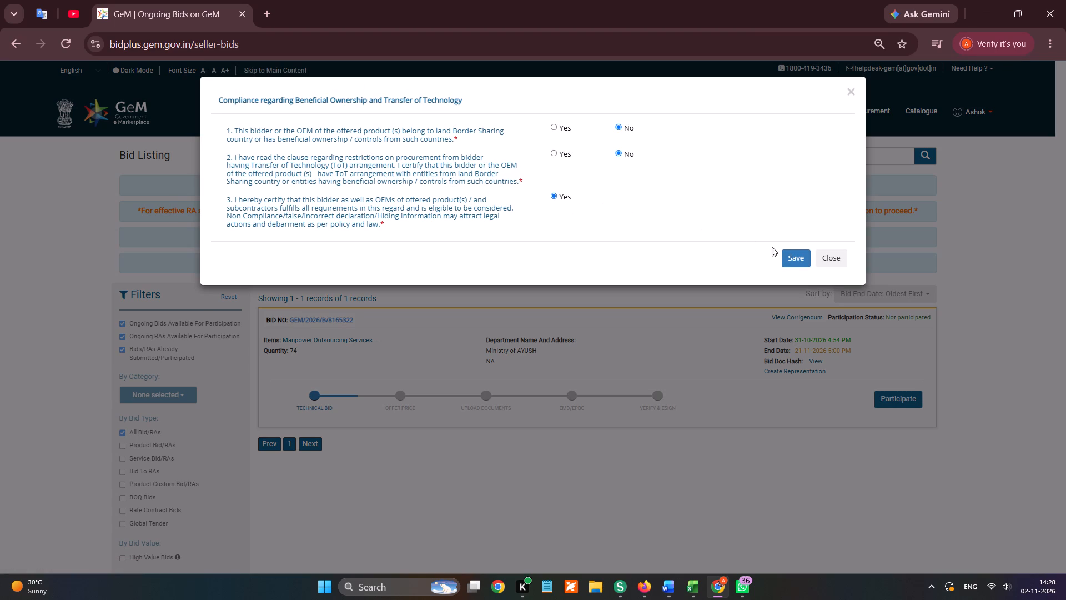
left_click(787, 256)
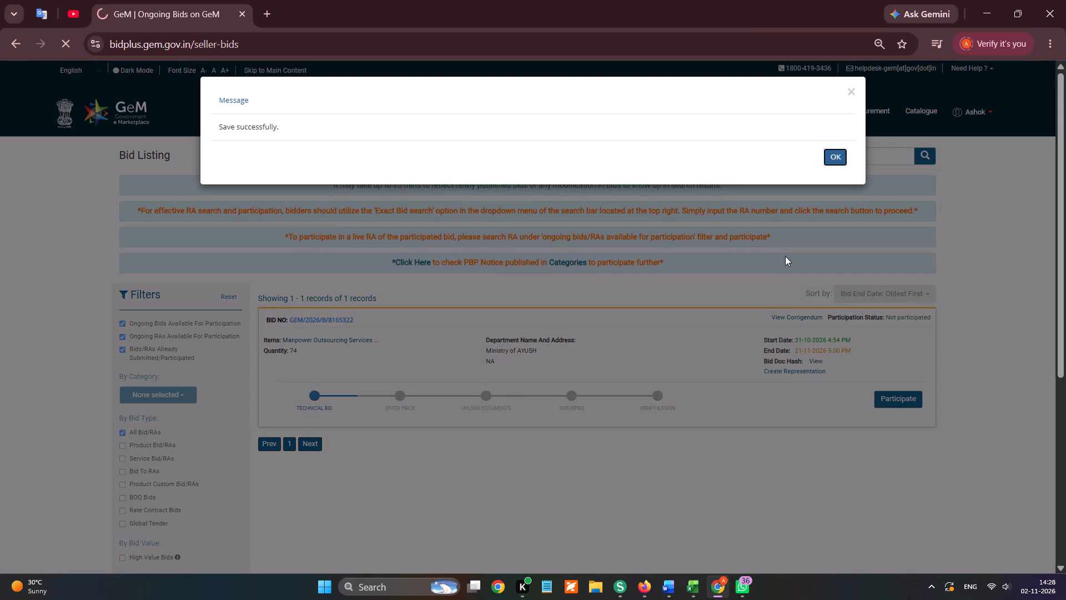
Copy the Dehradun bid number GEM/2026/B/8226138 from the tender sheet and find it on GeM with Exact Bid Search.
key("alt+Tab")
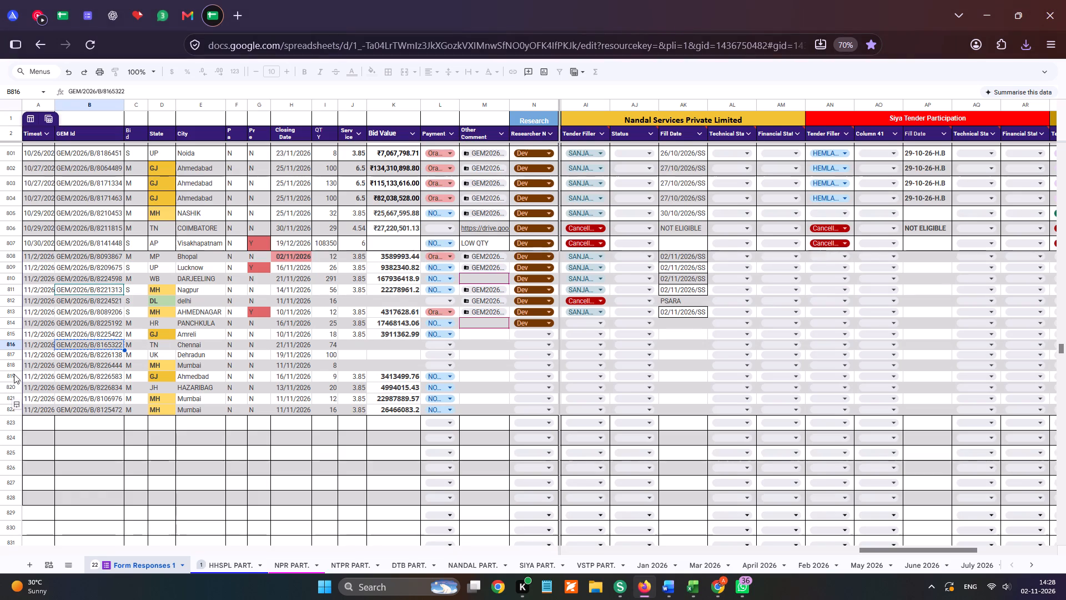
left_click(5, 343)
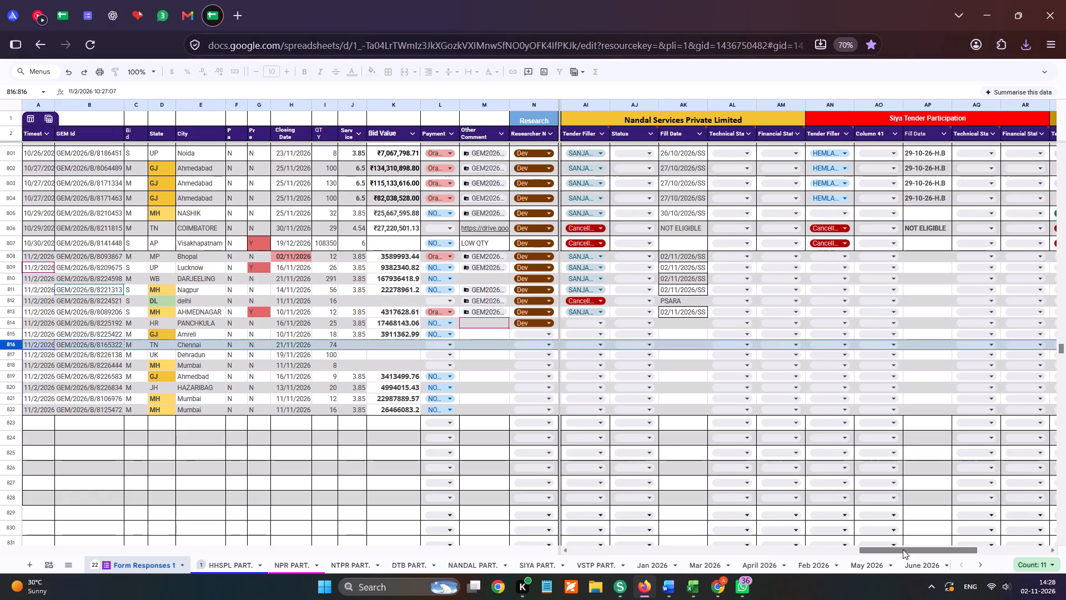
left_click_drag(903, 549, 825, 550)
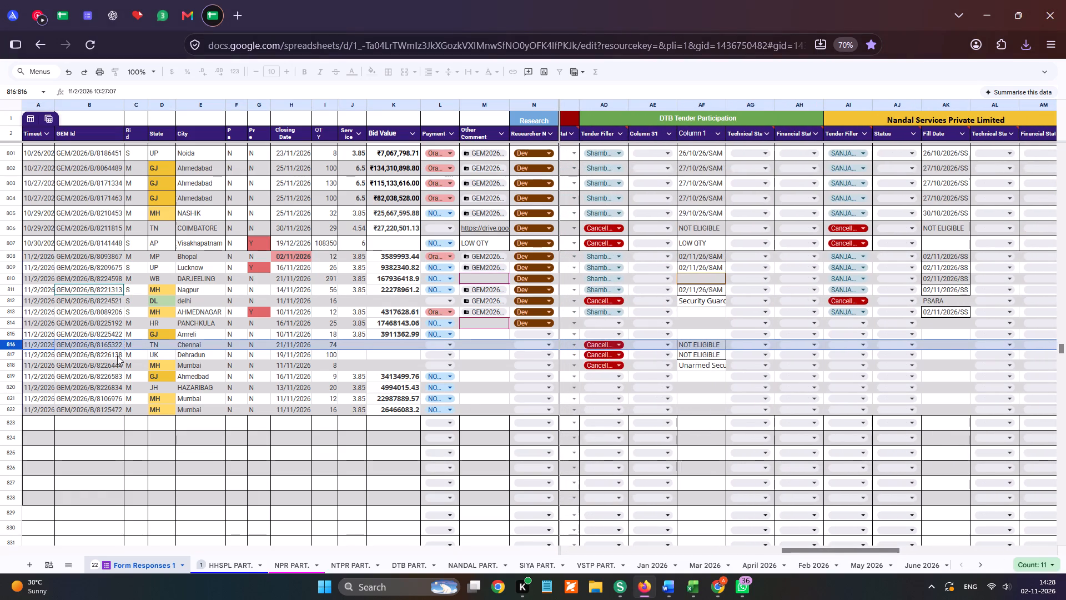
left_click(116, 357)
key("ctrl+c")
key("alt+Tab")
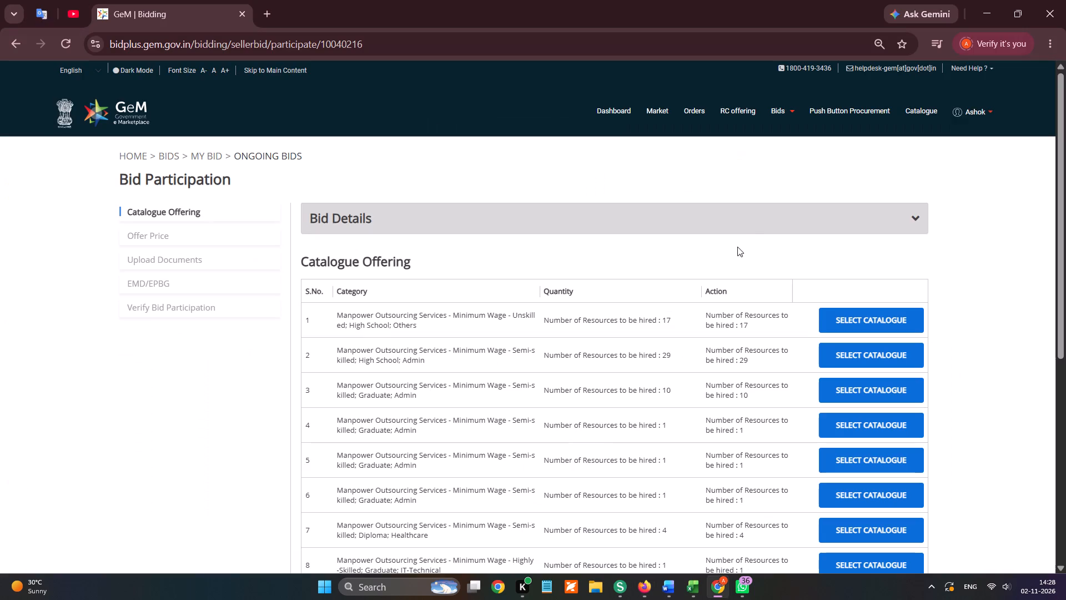
left_click(799, 136)
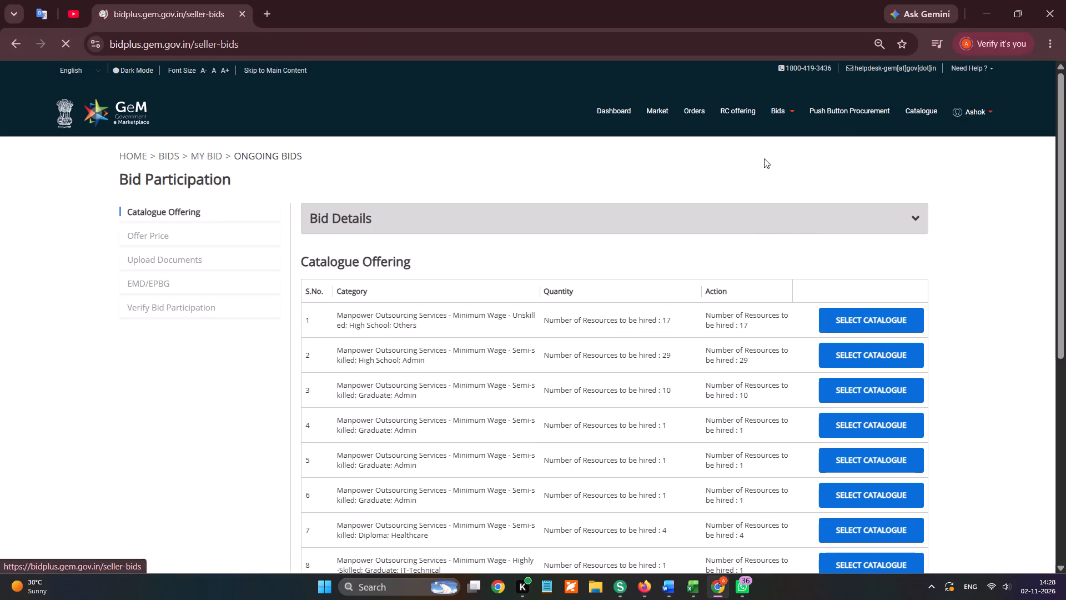
left_click(763, 157, "ctrl")
key("ctrl+v")
left_click(636, 162)
left_click(658, 209)
left_click(657, 156)
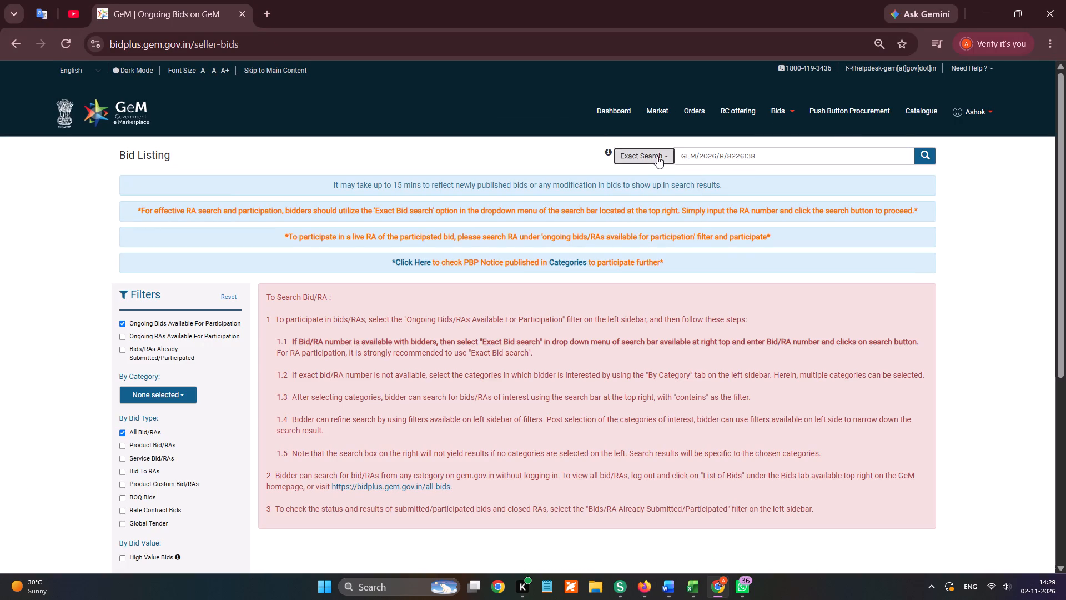
left_click(679, 211)
left_click(931, 157)
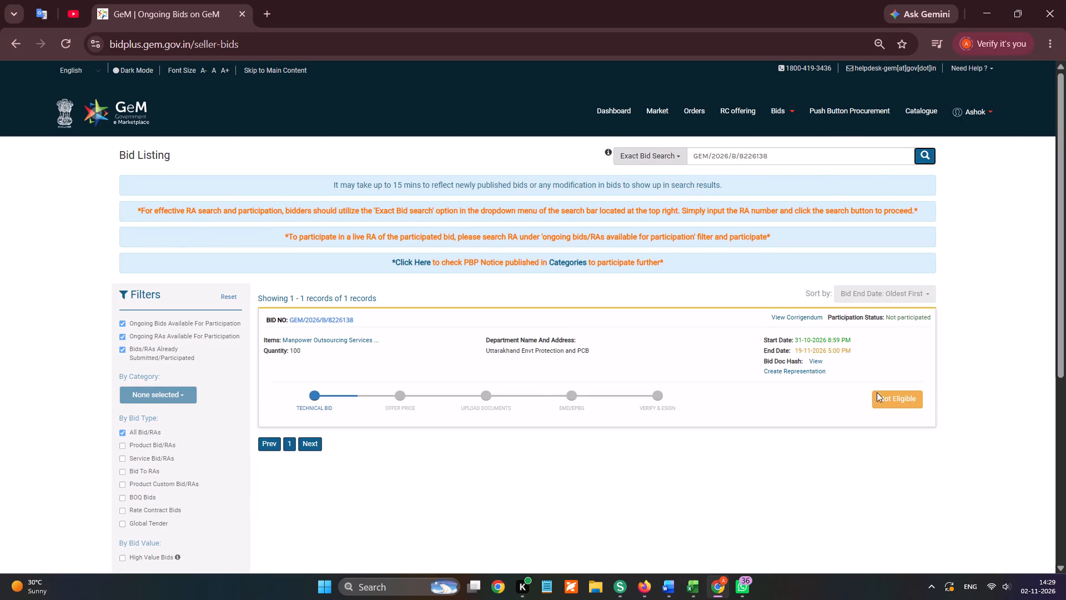
Set Nandal Services' Tender Filler to Cancelled for bids GEM/2026/B/8226138 and GEM/2026/B/8226444 in the tender sheet.
key("alt+Tab")
left_click(104, 366)
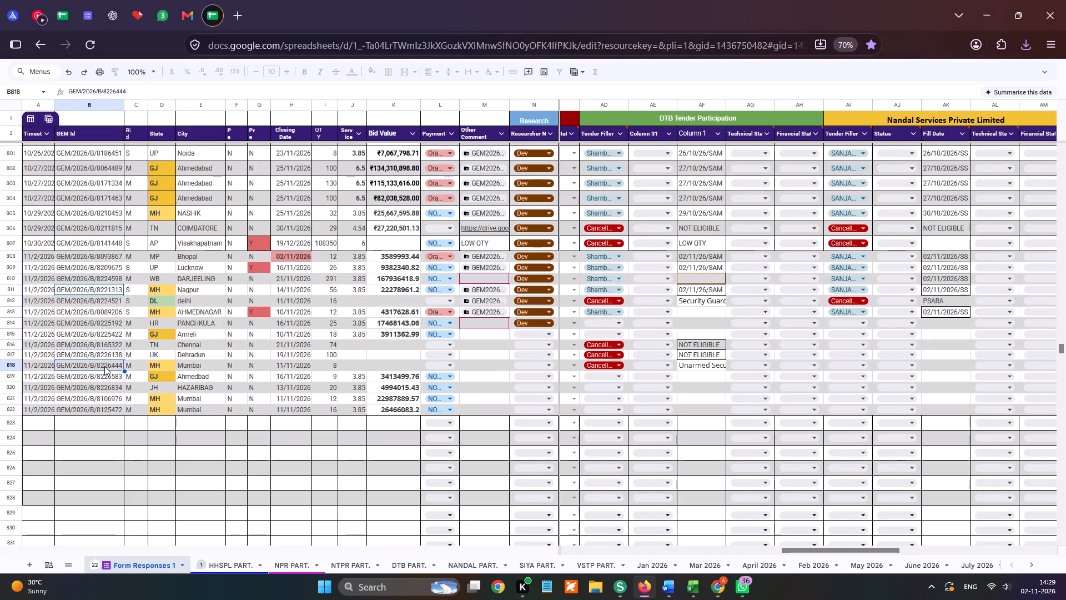
key("ctrl+c")
key("alt+Tab")
key("alt+Tab")
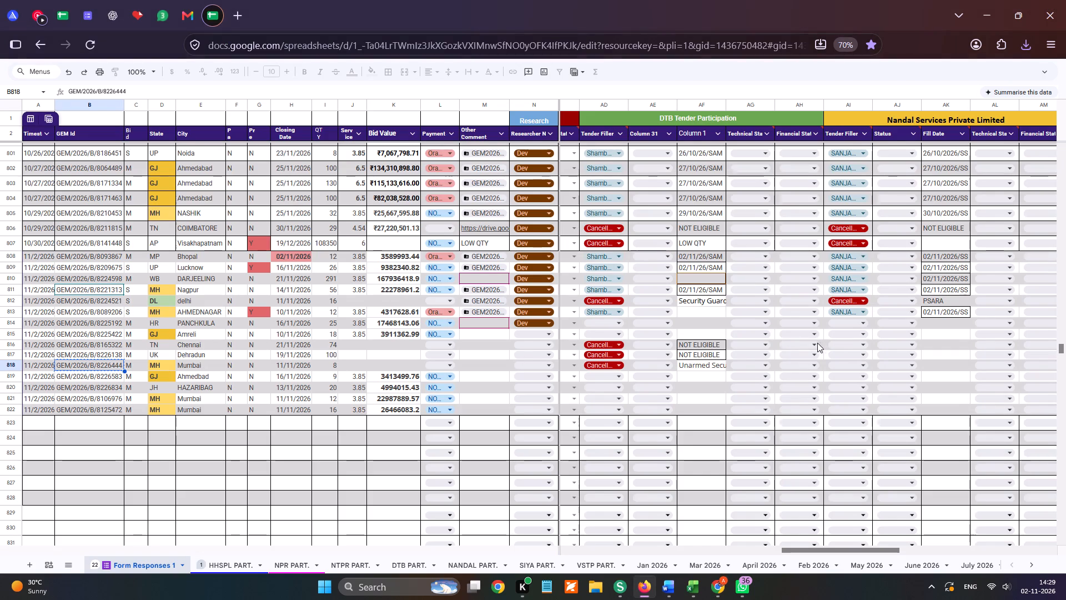
left_click(833, 357)
left_click(838, 397)
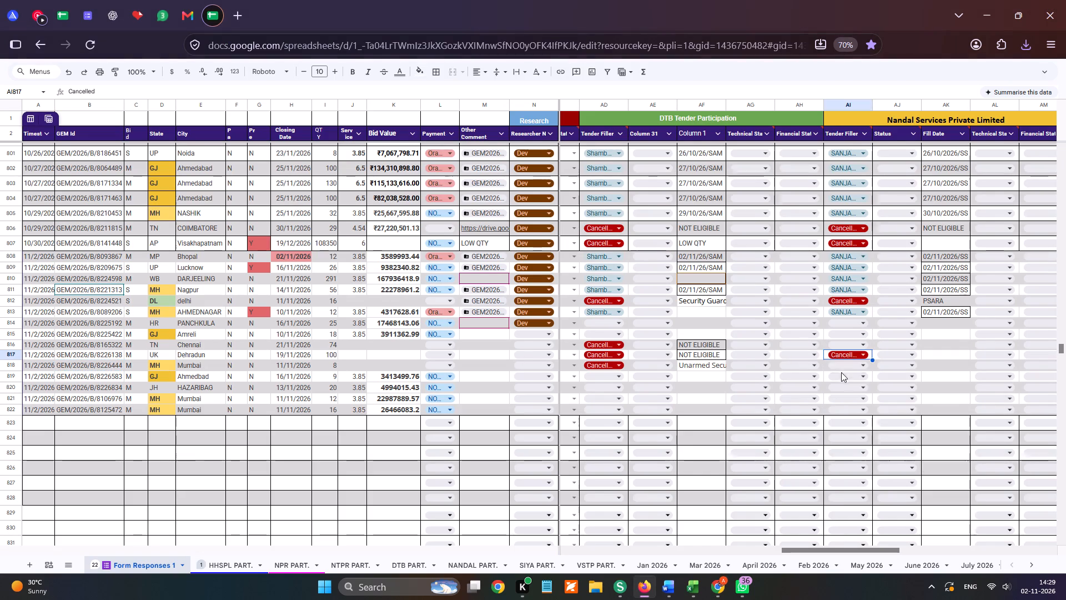
left_click(843, 363)
left_click(839, 406)
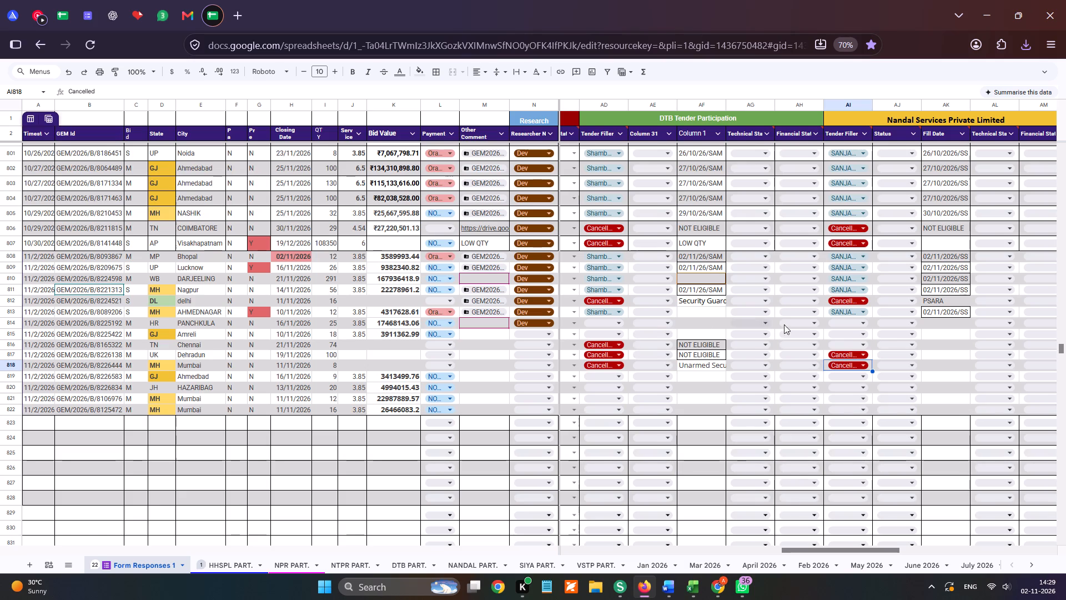
Search the tender sheet again for the 02/11/2026/SS entries in Nandal Services' Fill Date column, and close the search.
left_click_drag(826, 550, 835, 548)
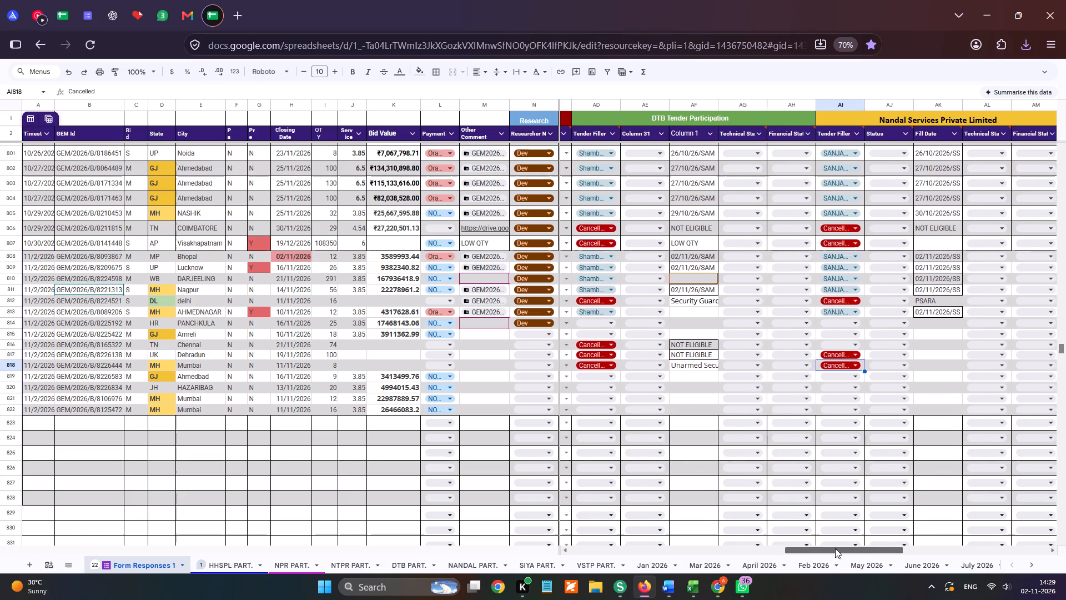
left_click_drag(835, 548, 904, 534)
left_click(671, 313)
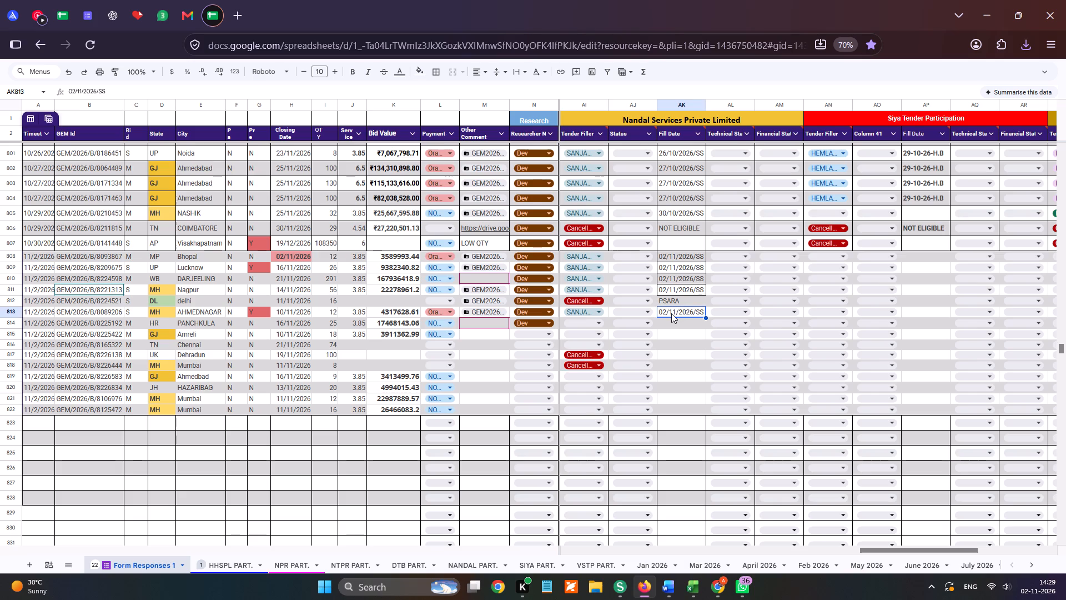
key("ctrl+c")
key("ctrl+f")
key("ctrl+v")
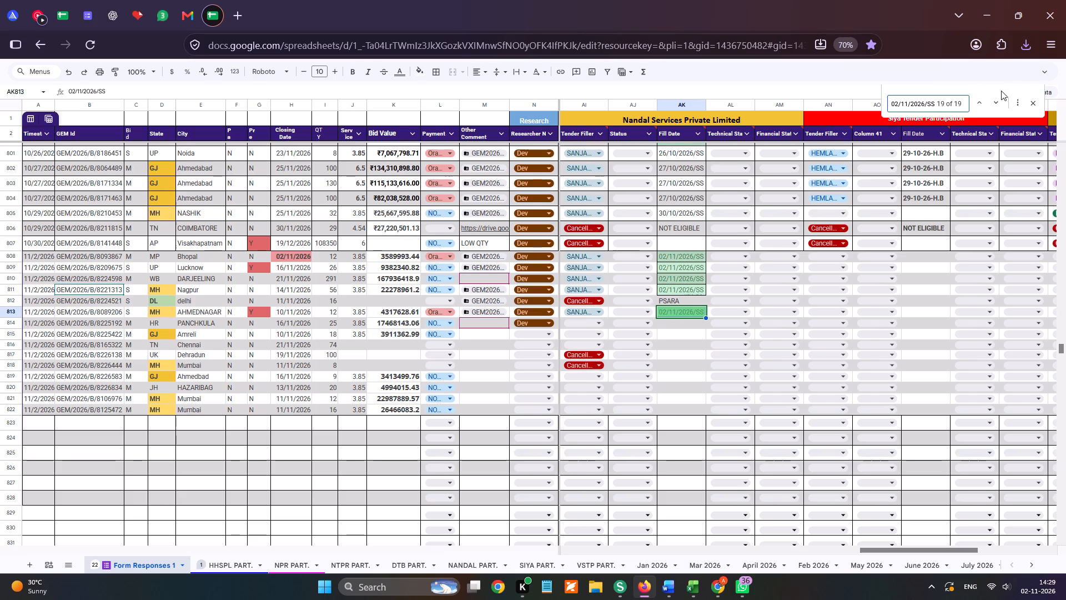
left_click(1033, 99)
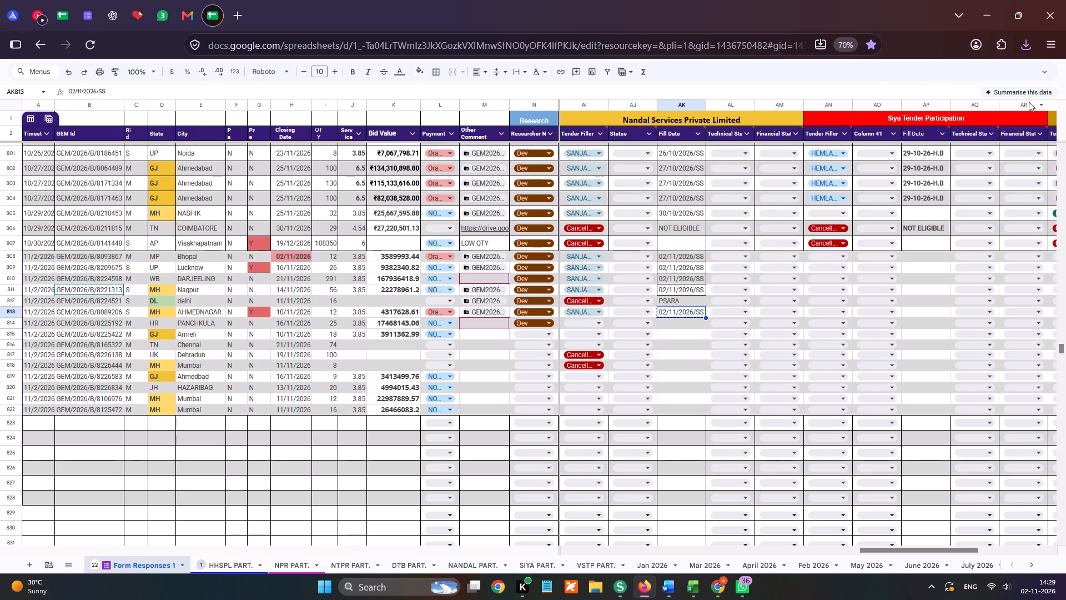